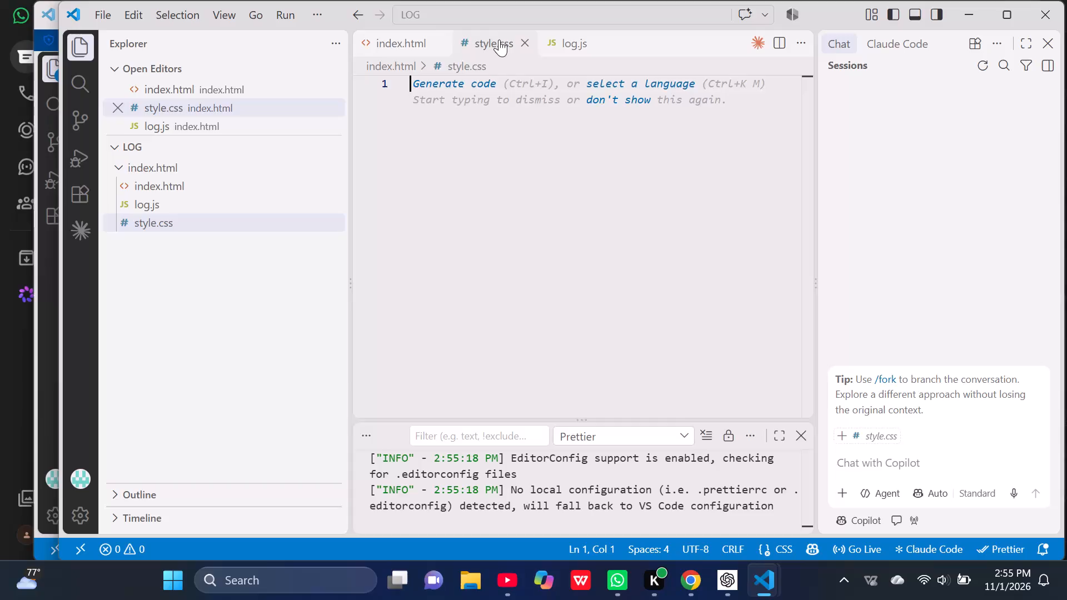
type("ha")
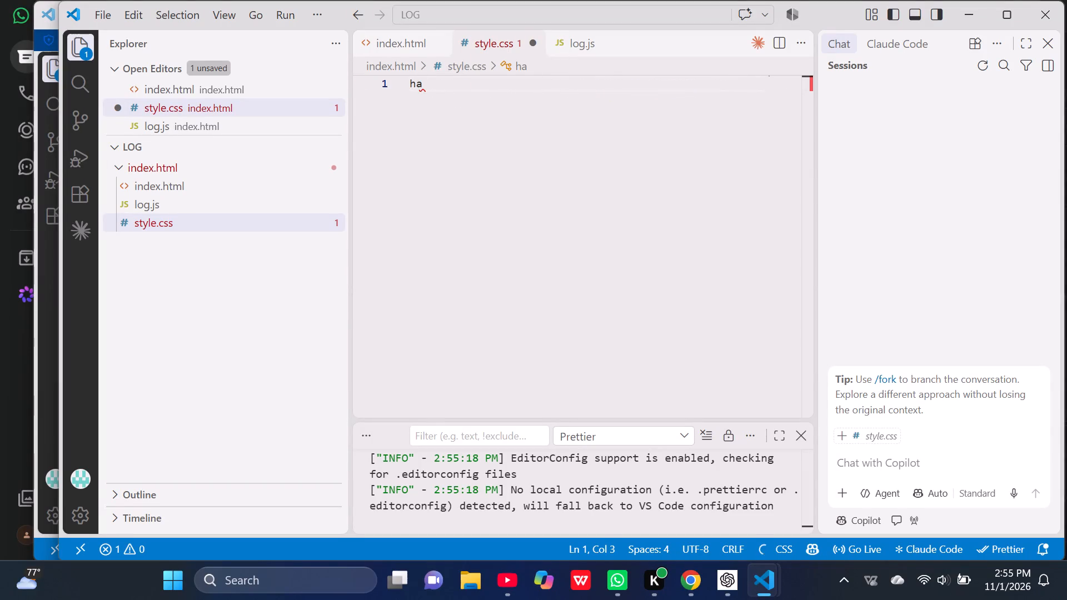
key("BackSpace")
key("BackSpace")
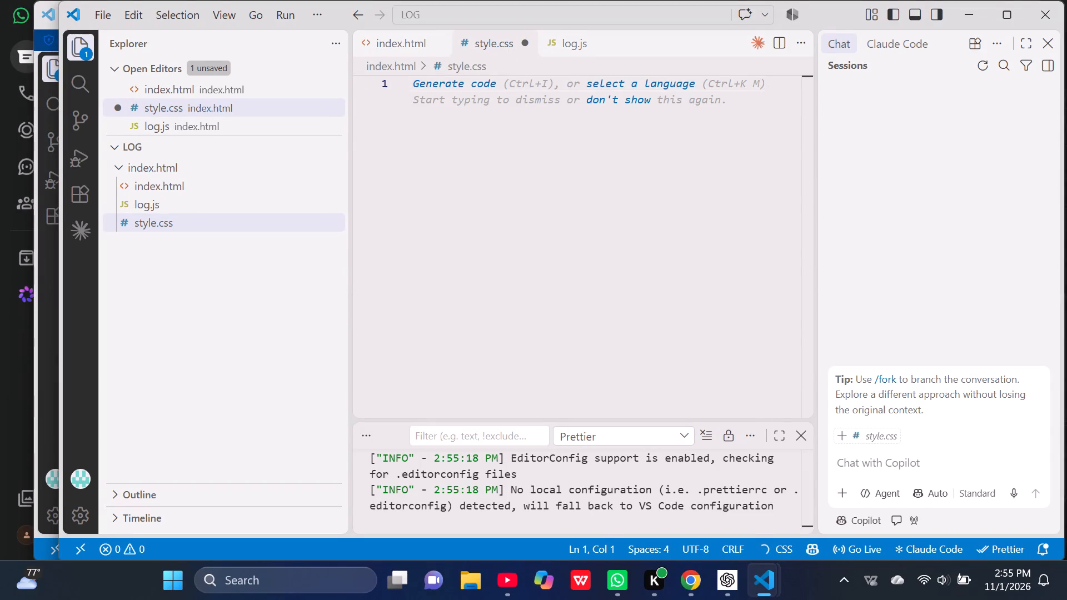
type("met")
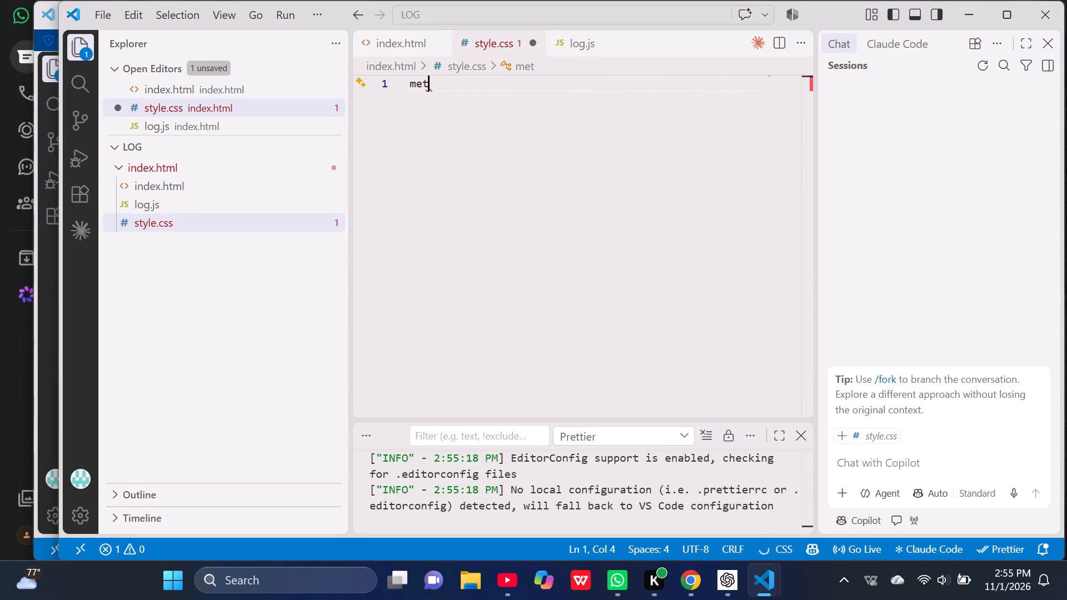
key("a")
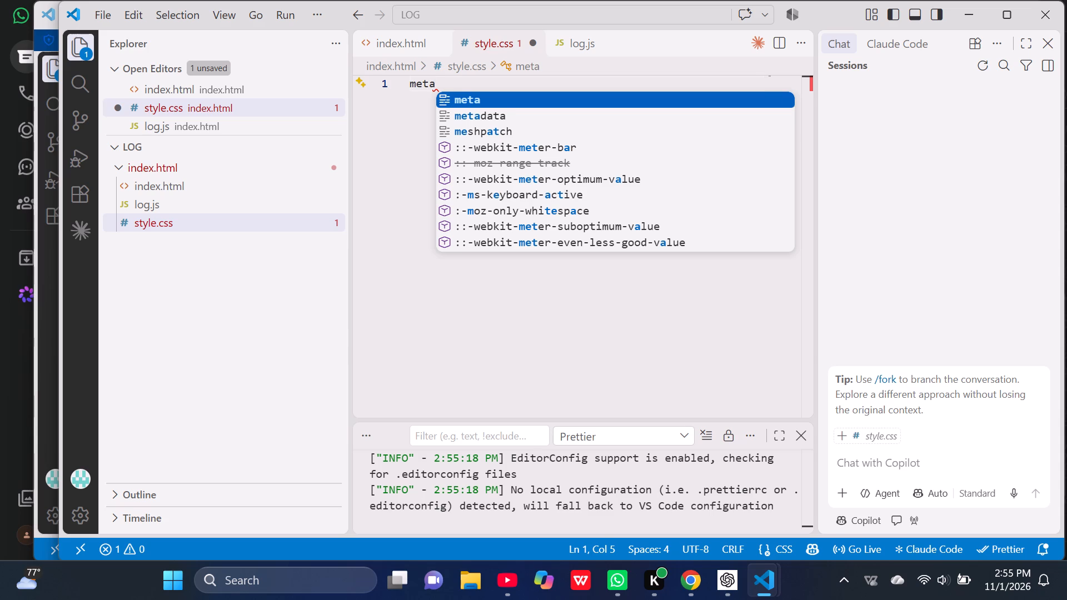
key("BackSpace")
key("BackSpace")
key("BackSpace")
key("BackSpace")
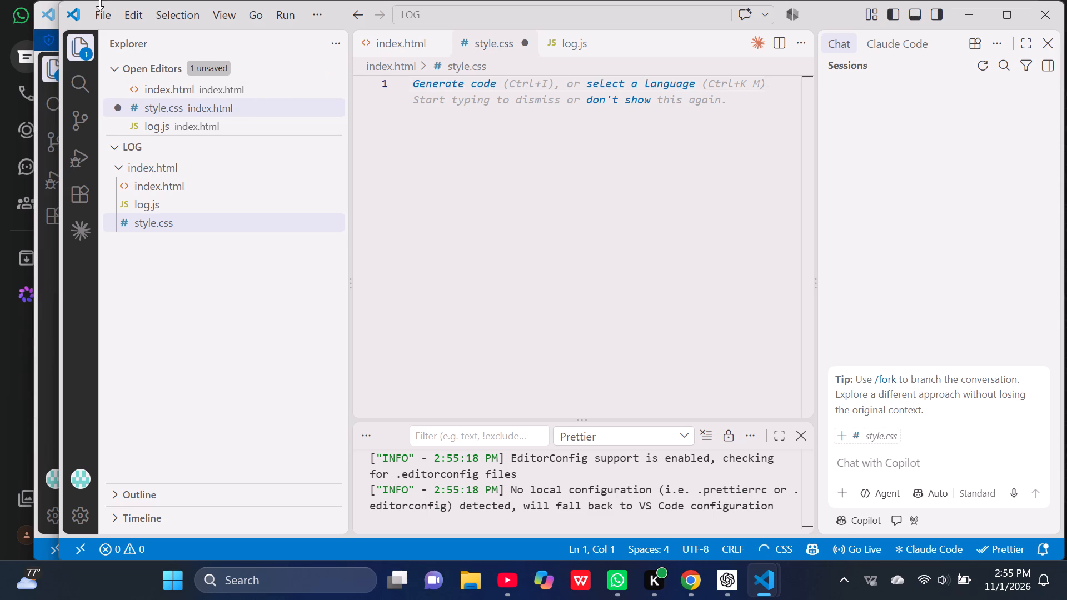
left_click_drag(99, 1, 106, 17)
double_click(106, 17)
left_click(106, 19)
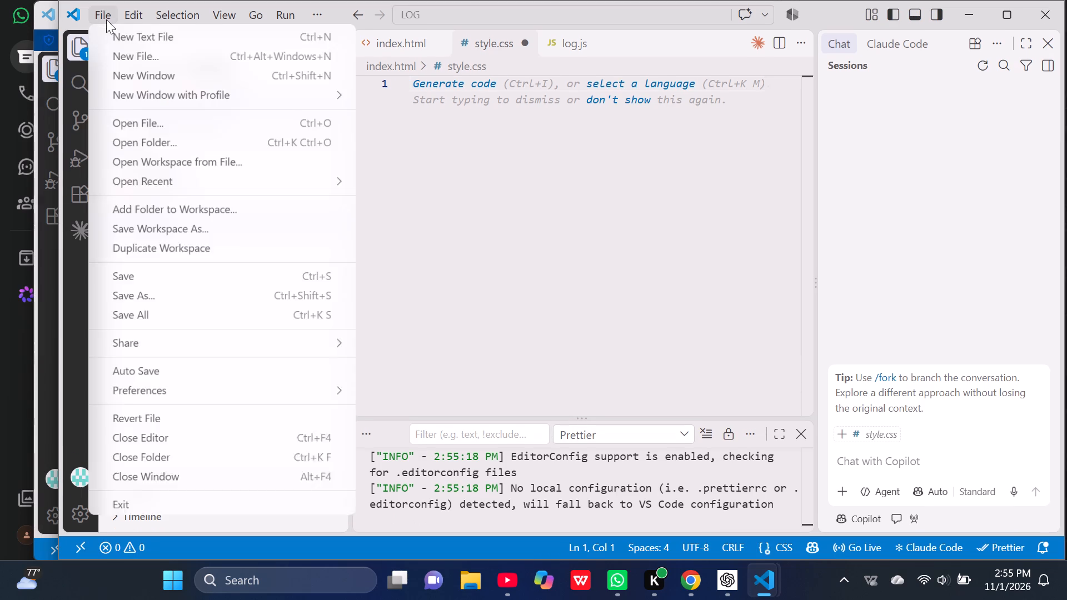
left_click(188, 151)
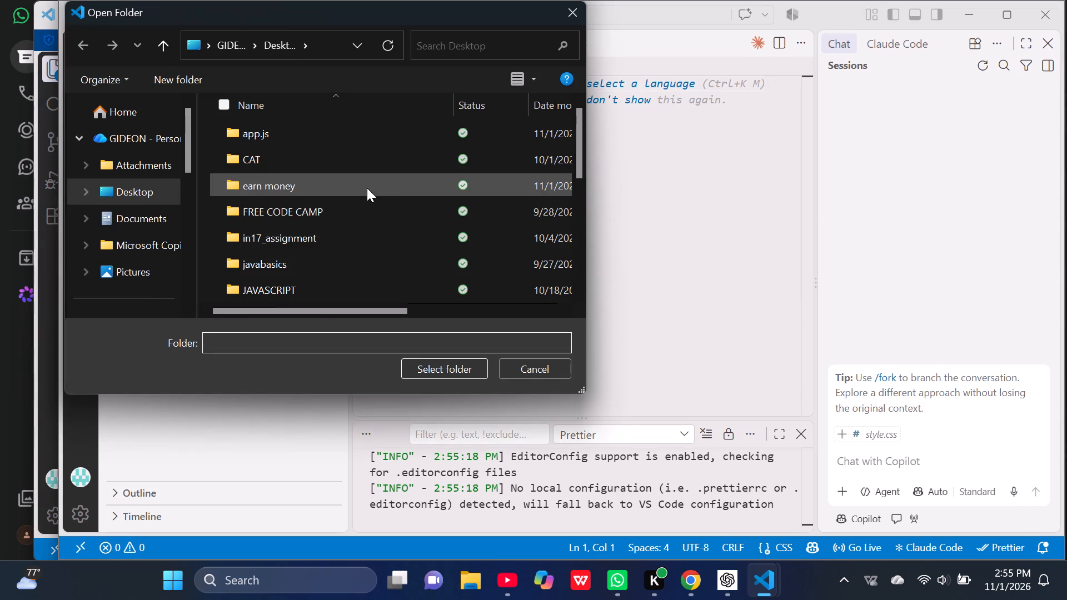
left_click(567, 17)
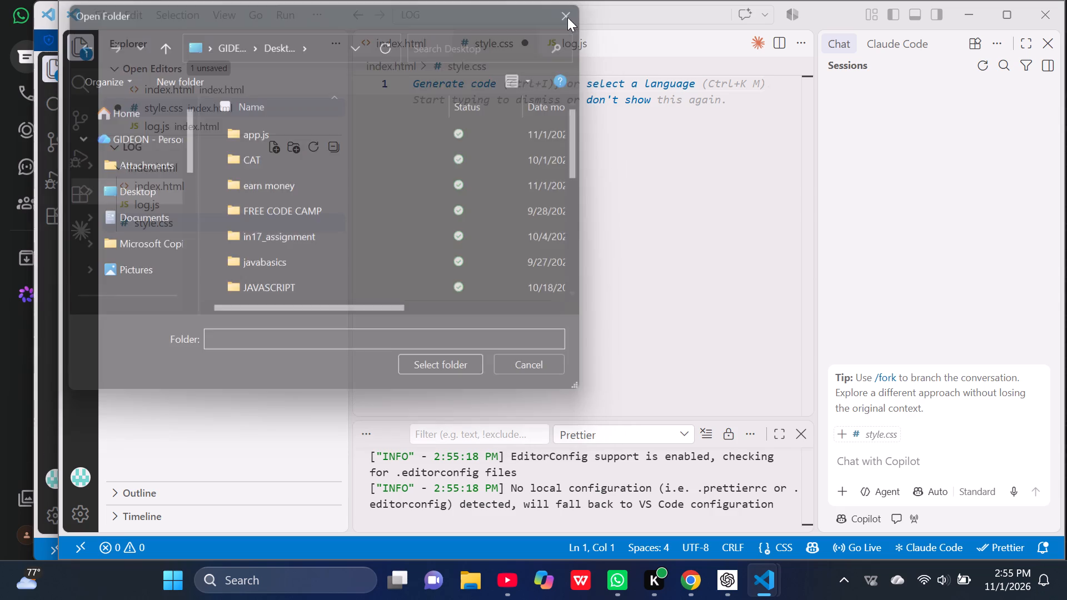
Switch to the BTCUSD hourly chart in Chrome and dismiss the referral rewards advert.
left_click(699, 579)
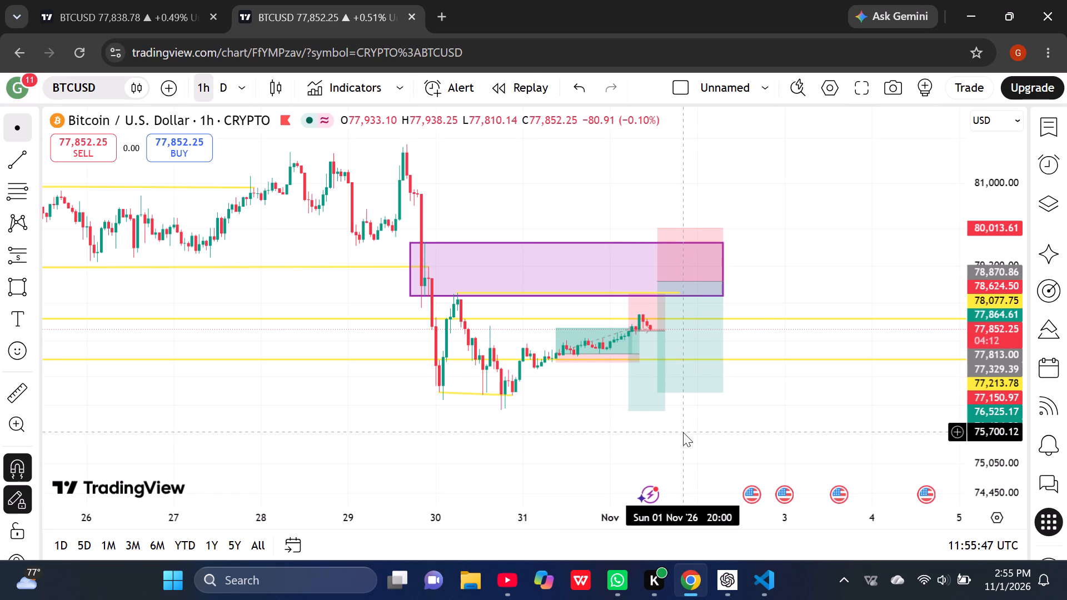
scroll(834, 253, "up", 1)
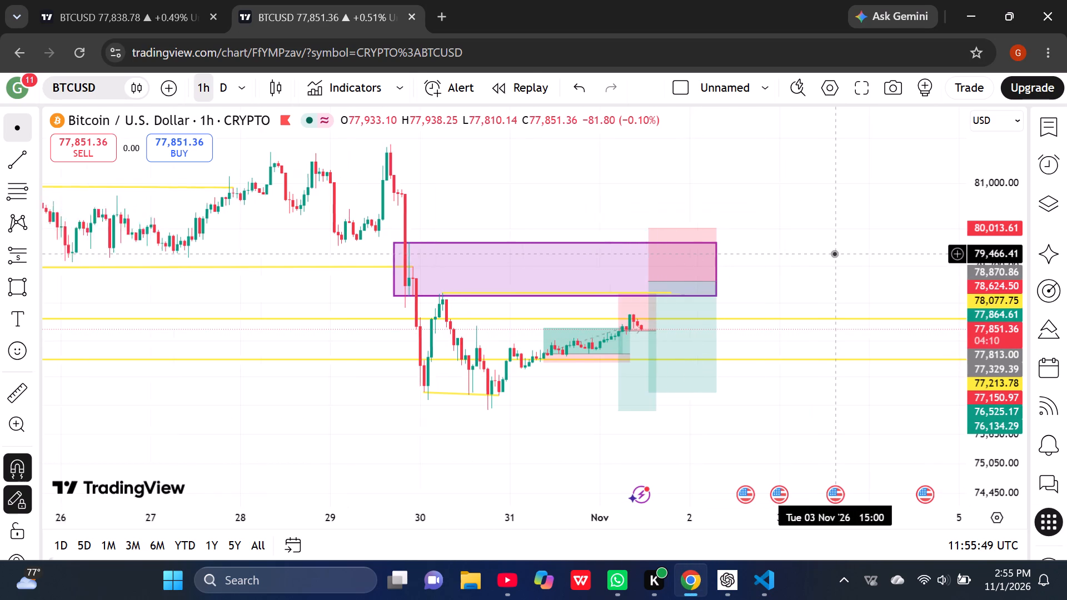
scroll(834, 253, "up", 2)
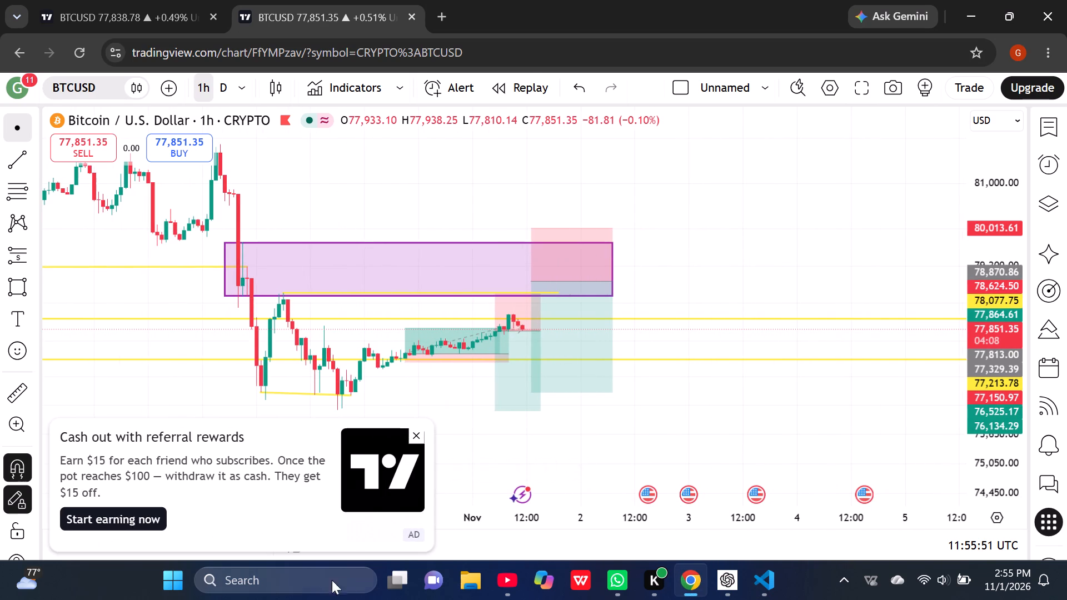
left_click(413, 439)
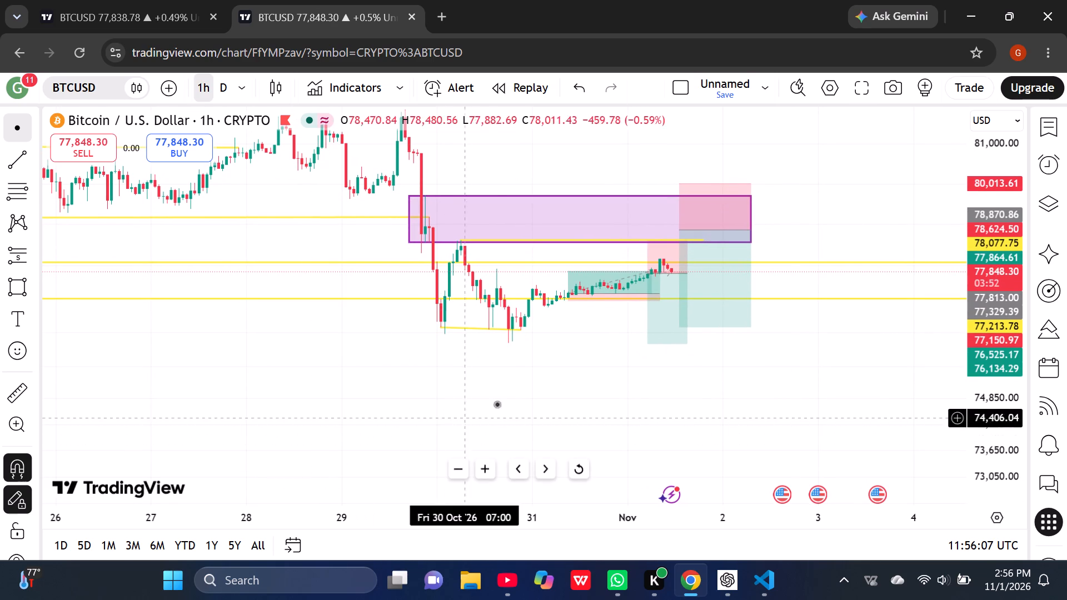
Delete the yellow trendline under the 30 October lows and the horizontal lines at 77,213.78 and 78,077.75.
left_click(513, 331)
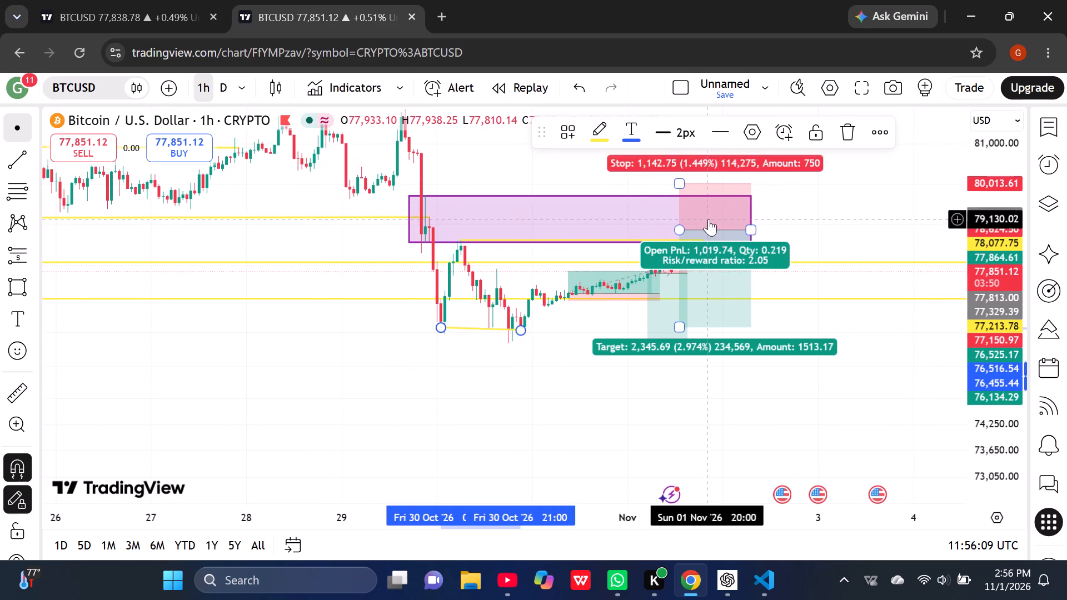
left_click(856, 133)
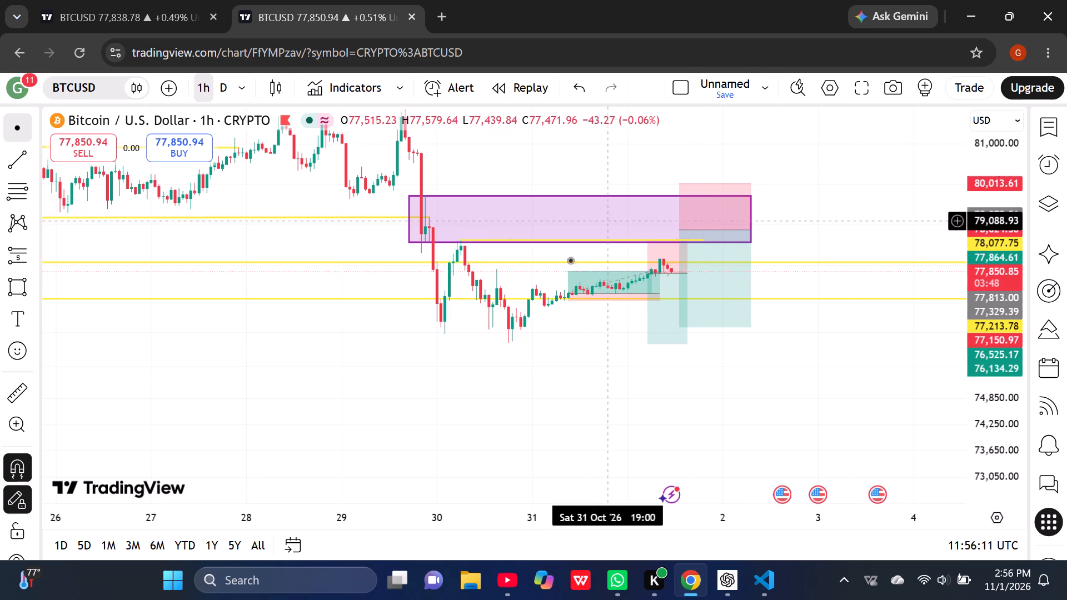
left_click(542, 298)
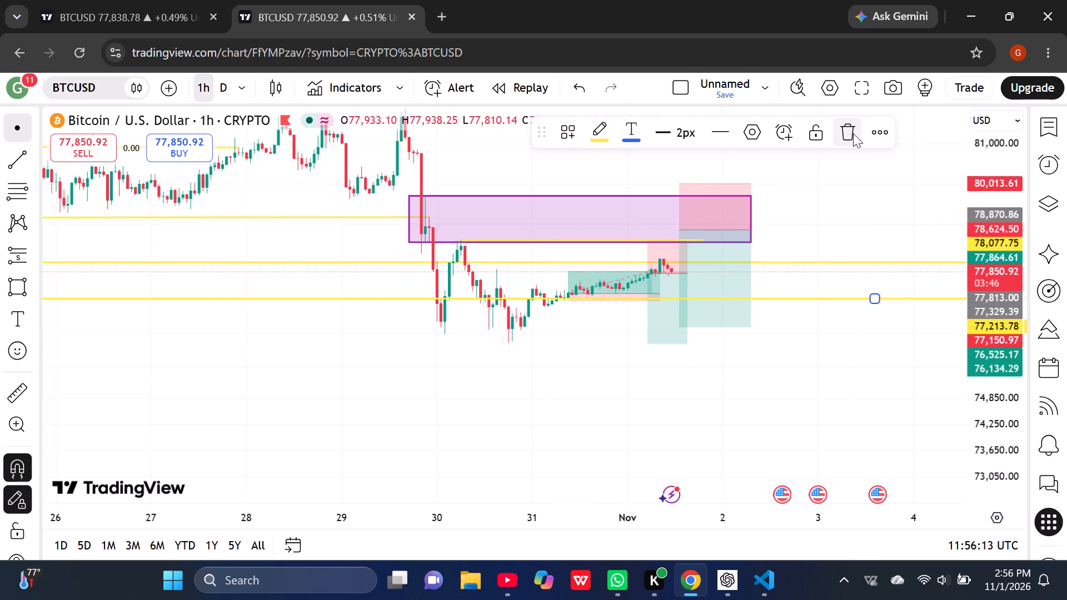
left_click(853, 133)
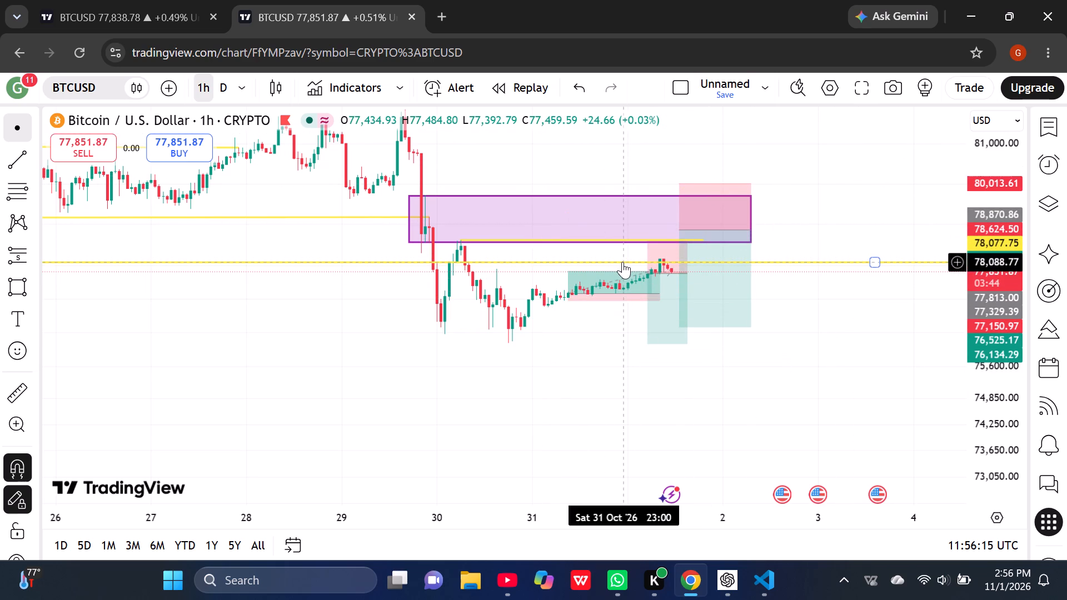
left_click(622, 262)
left_click(851, 133)
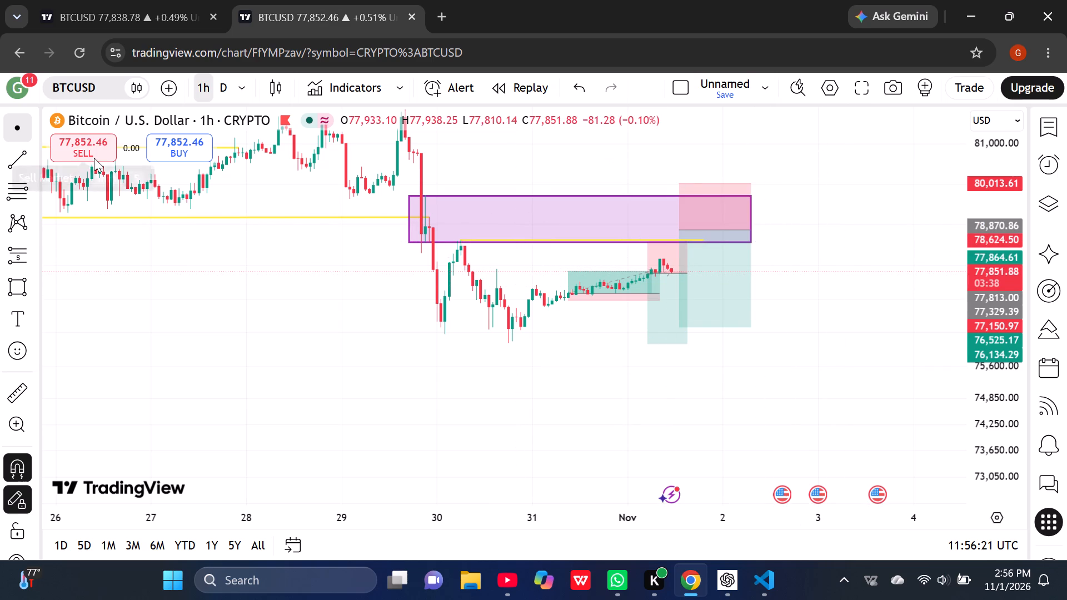
Draw a trendline from the 30 October 15:00 high at 77,922.61 to 1 November 17:00 at 77,926.69.
left_click(17, 158)
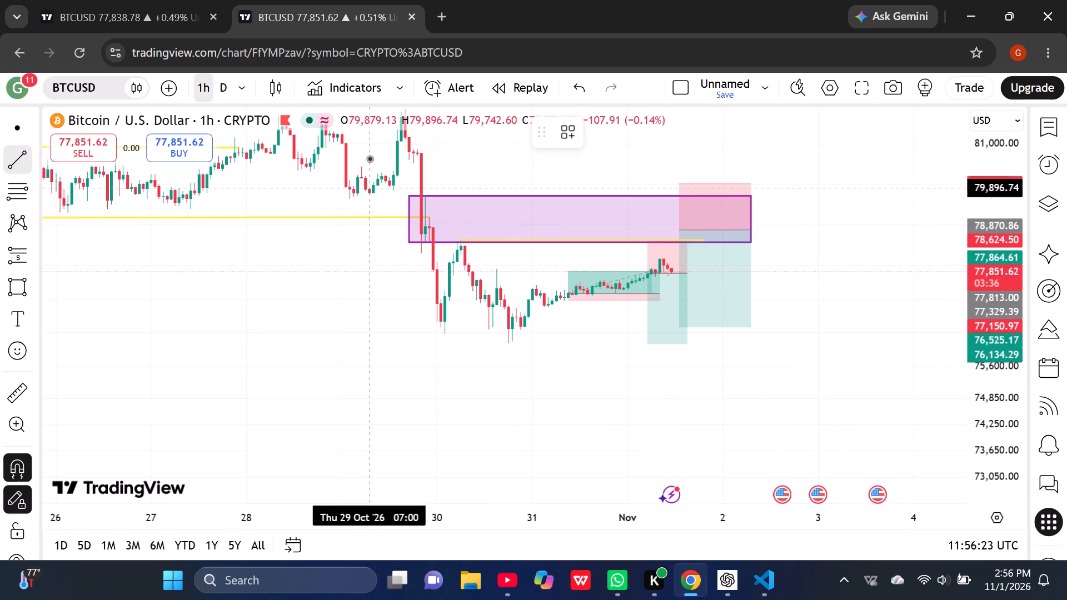
left_click(496, 269)
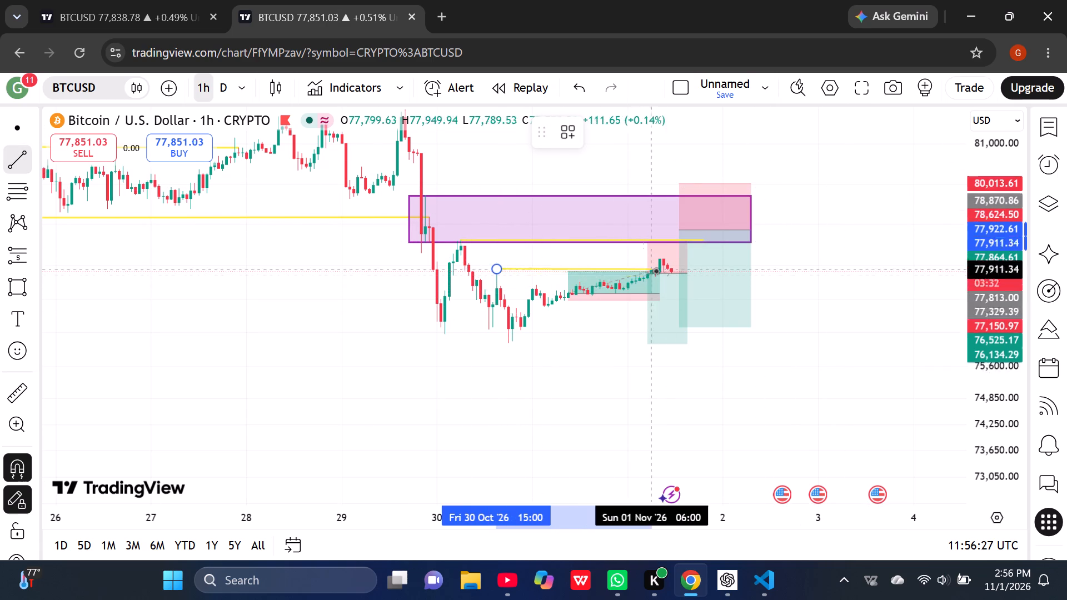
left_click(694, 269)
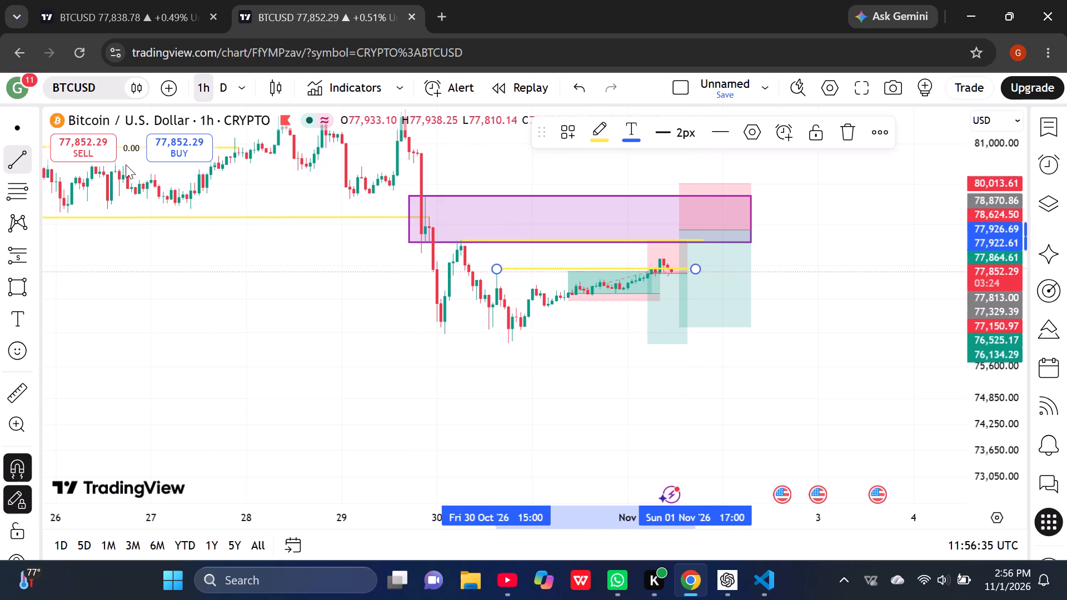
left_click(8, 132)
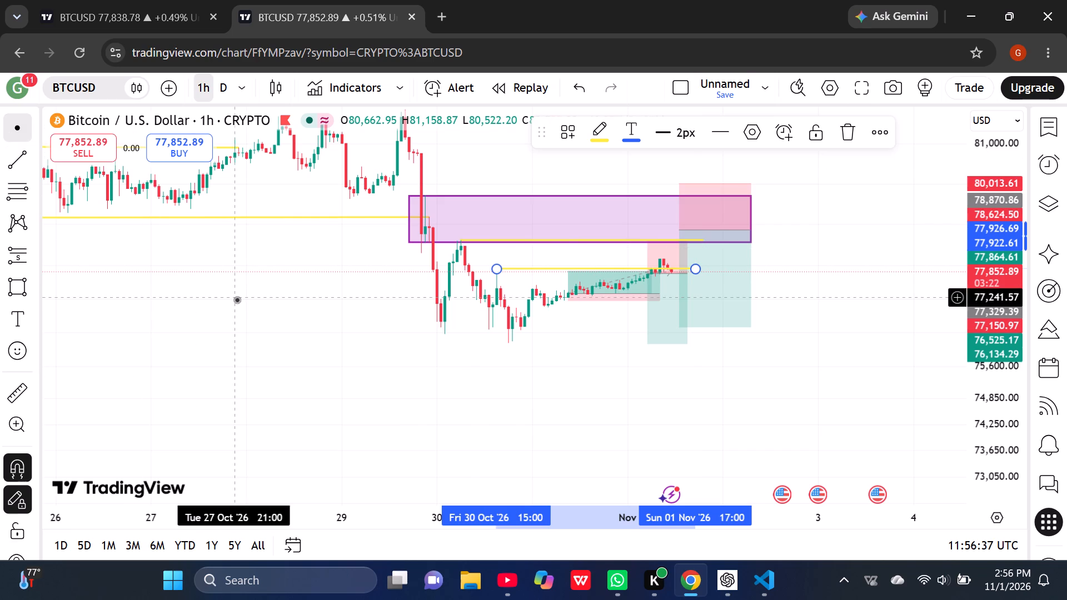
left_click(237, 299)
Place a horizontal line at the 23 October 14:00 high, 81,948.31.
scroll(237, 299, "right", 1)
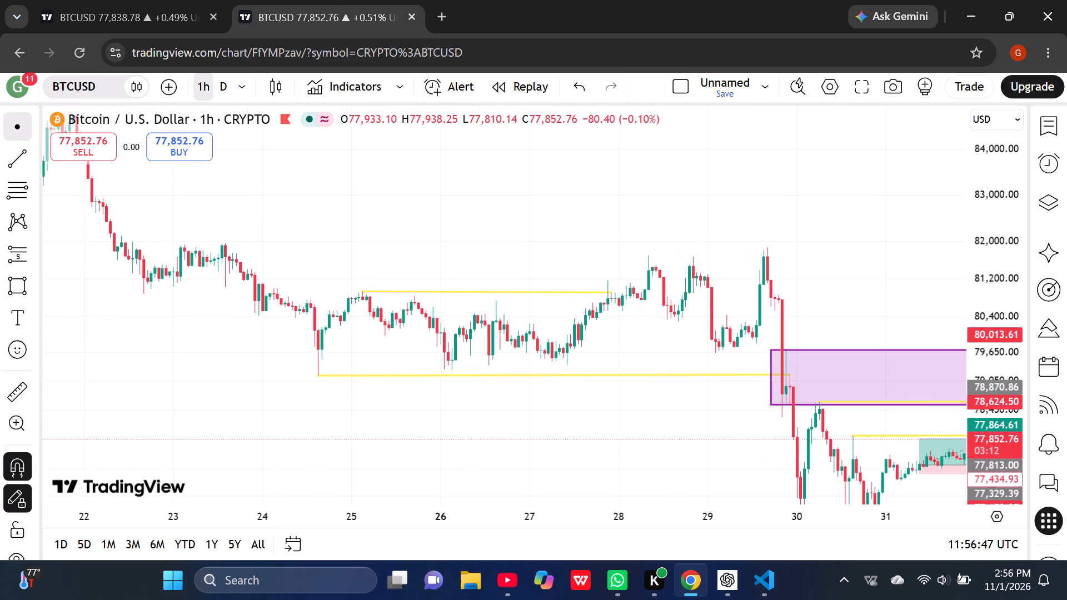
left_click(33, 155)
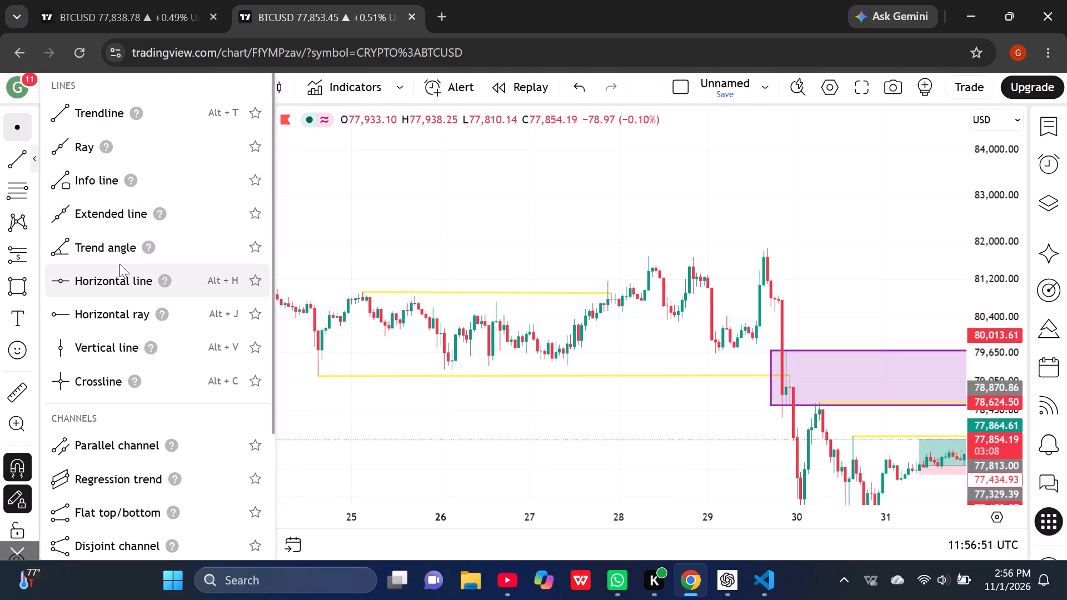
left_click(115, 270)
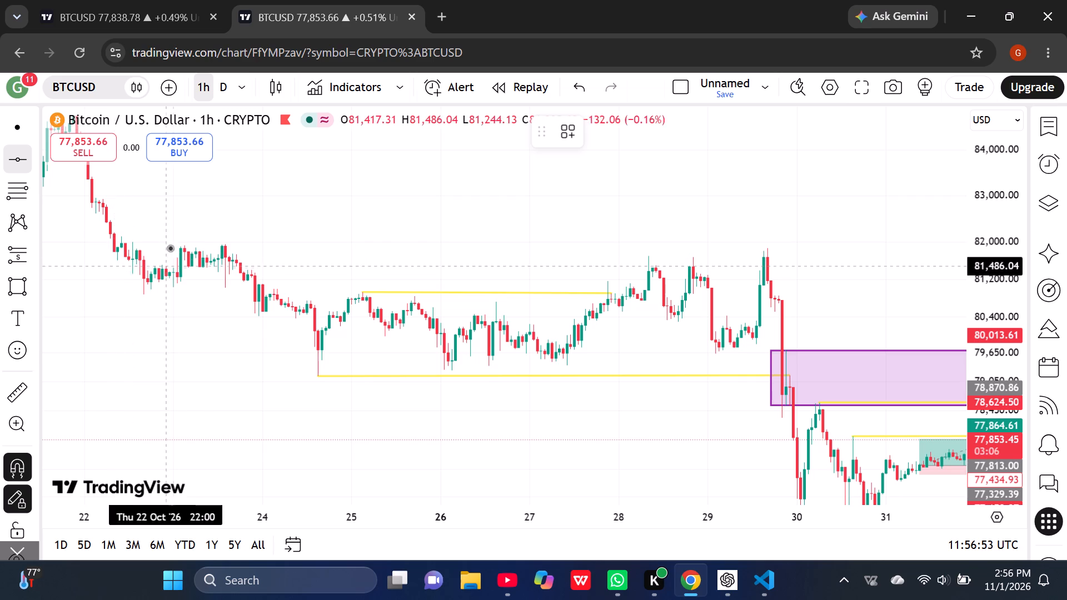
left_click(224, 242)
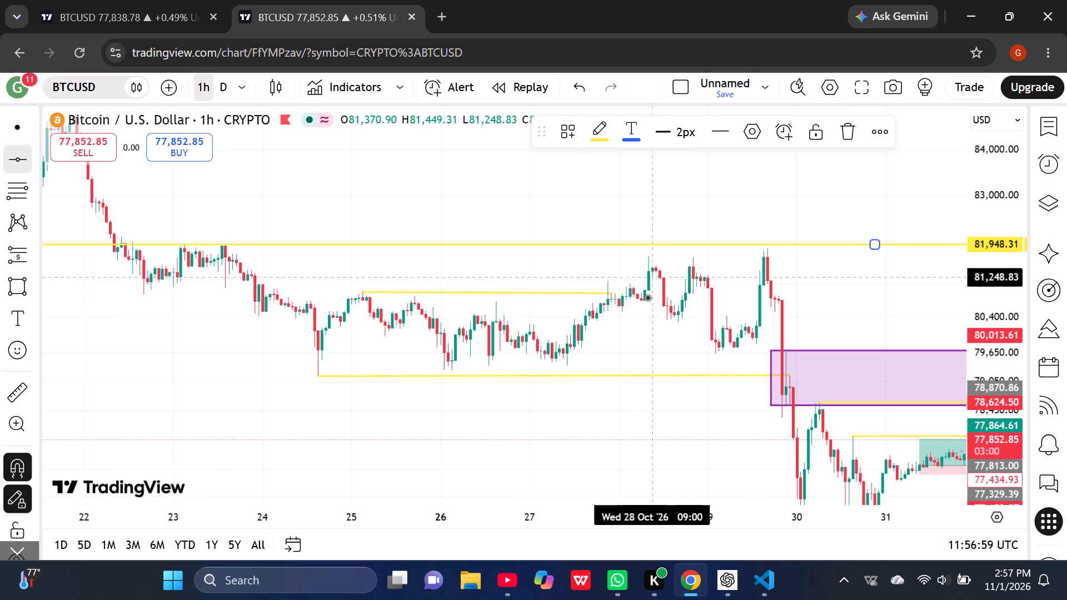
left_click(13, 131)
Draw a trendline from the late 27 October high at 81,158.87 to 28 October 11:00 at 81,228.87.
left_click(31, 158)
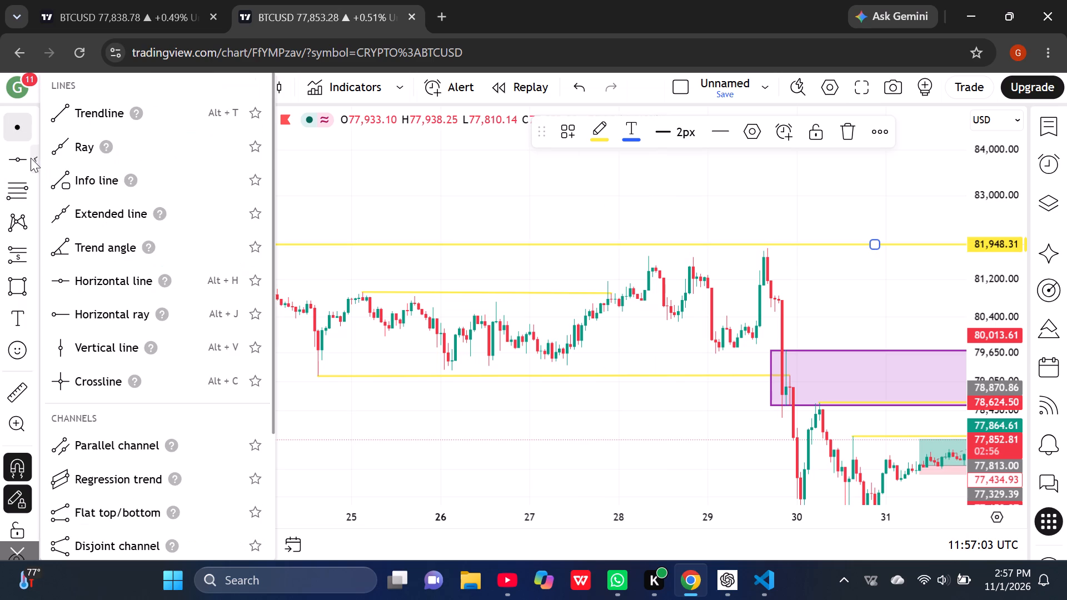
left_click(106, 108)
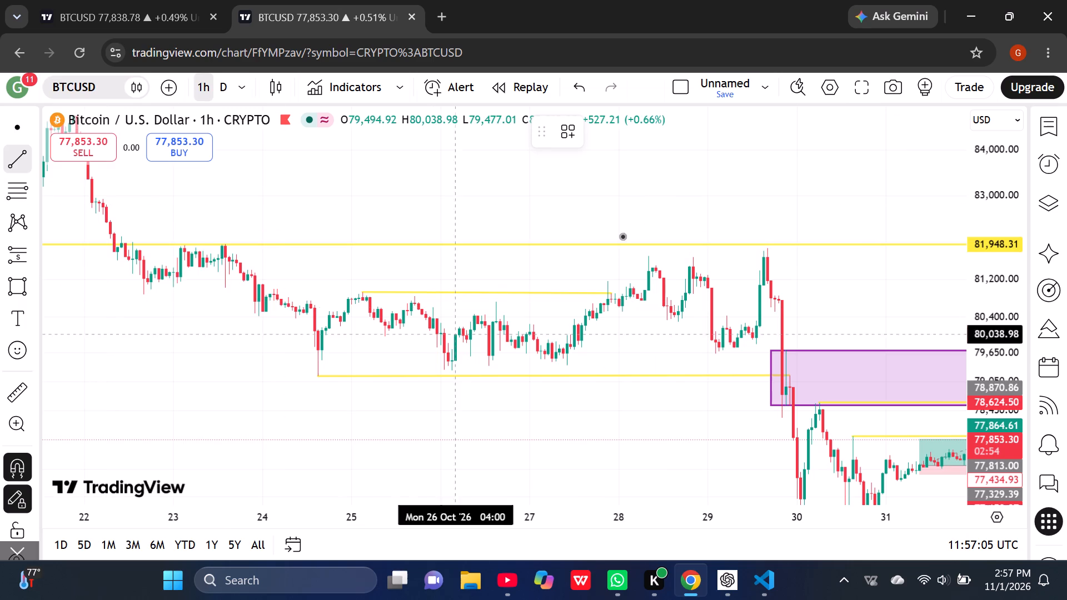
left_click(606, 281)
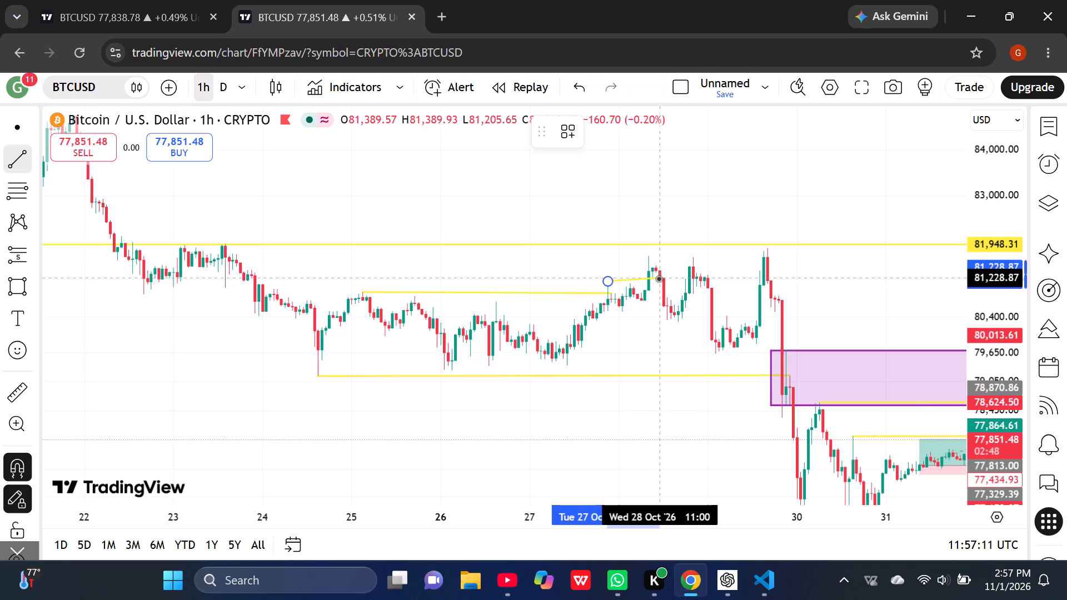
left_click(659, 278)
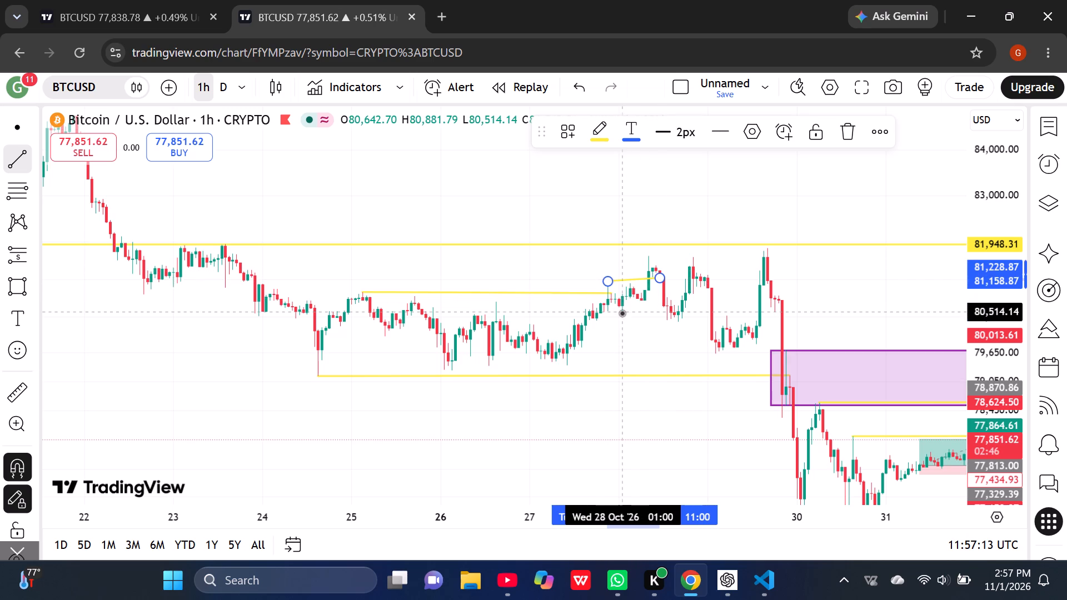
Draw a trendline from the 28 October 01:00 low at 80,514.14 to 28 October 15:00 at 80,492.42.
left_click(622, 312)
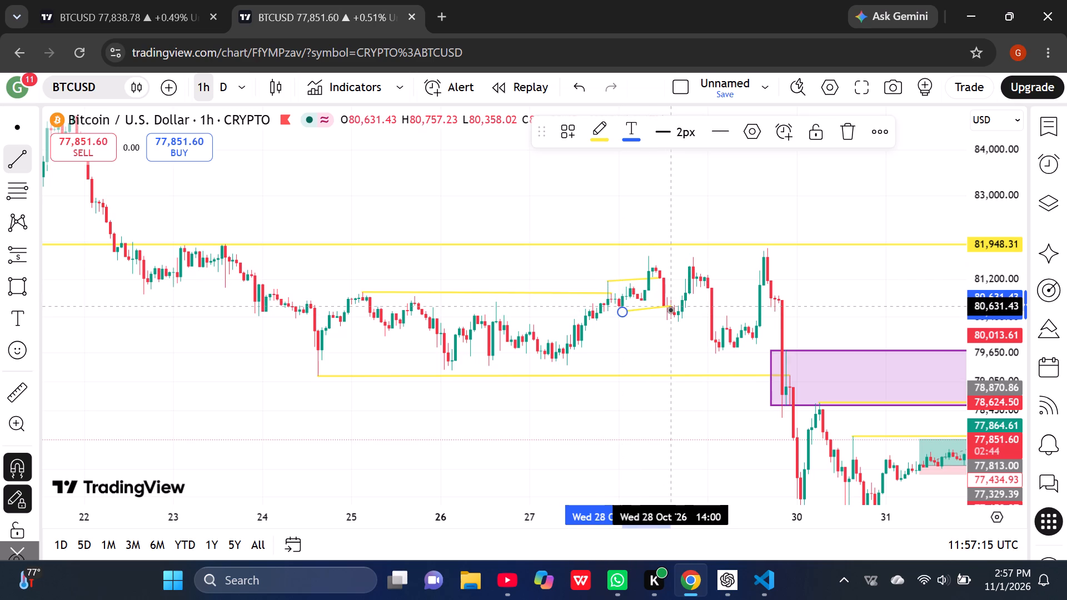
left_click(672, 312)
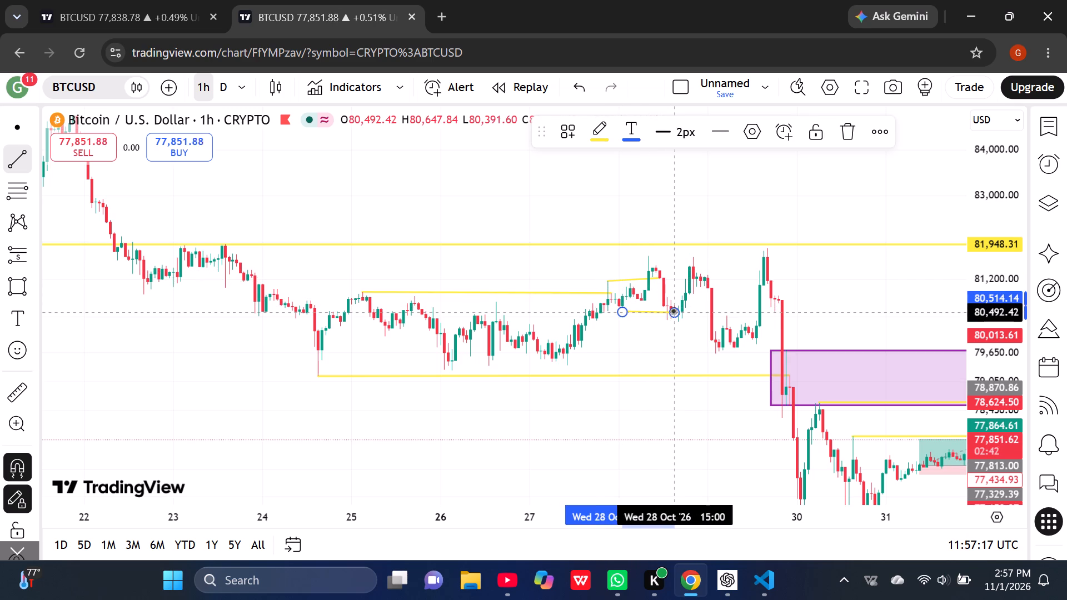
left_click(9, 134)
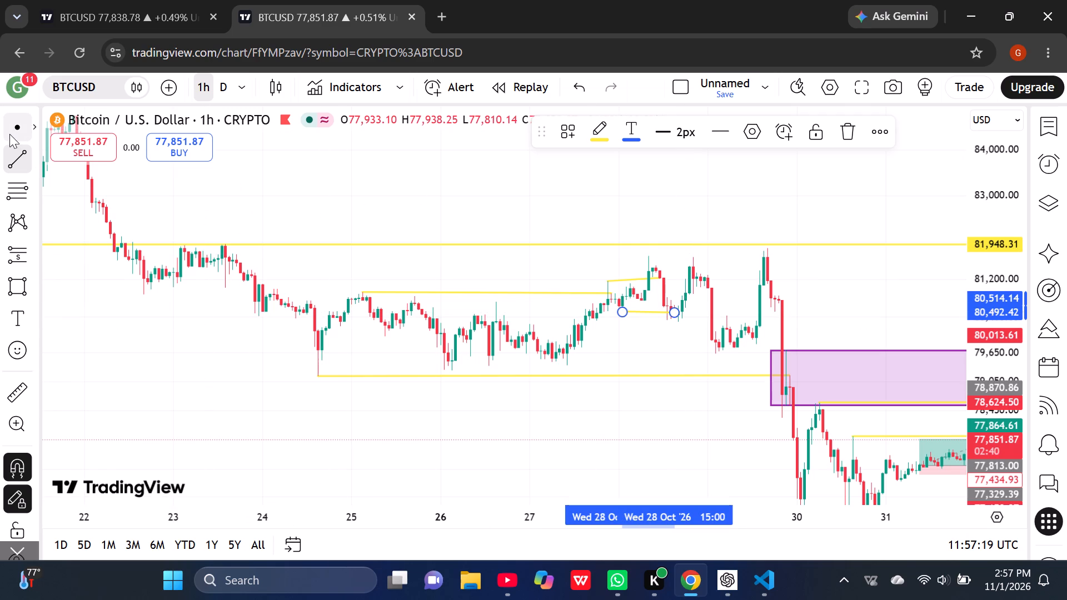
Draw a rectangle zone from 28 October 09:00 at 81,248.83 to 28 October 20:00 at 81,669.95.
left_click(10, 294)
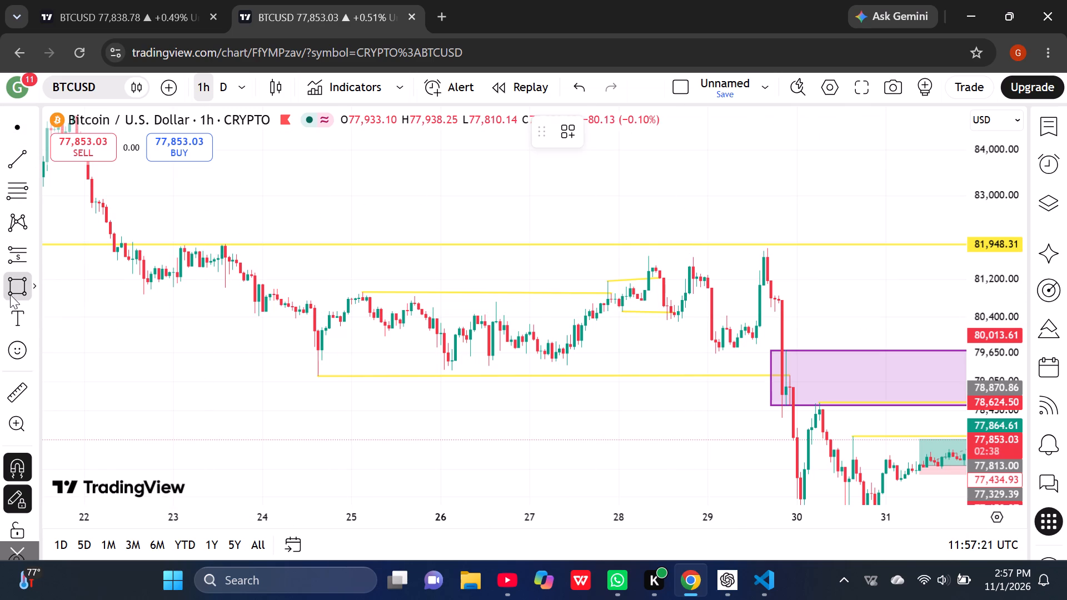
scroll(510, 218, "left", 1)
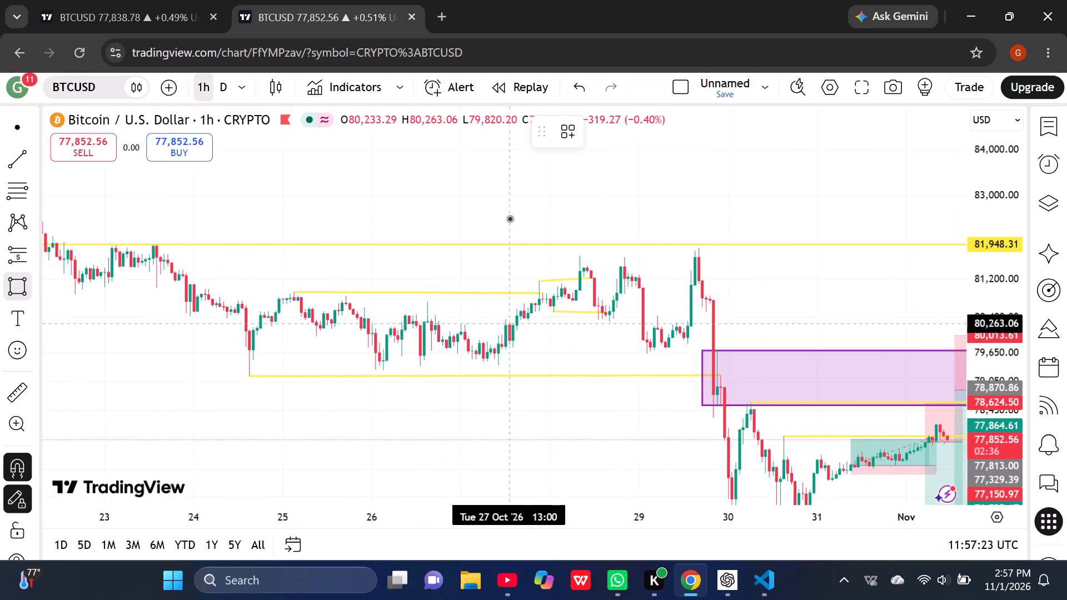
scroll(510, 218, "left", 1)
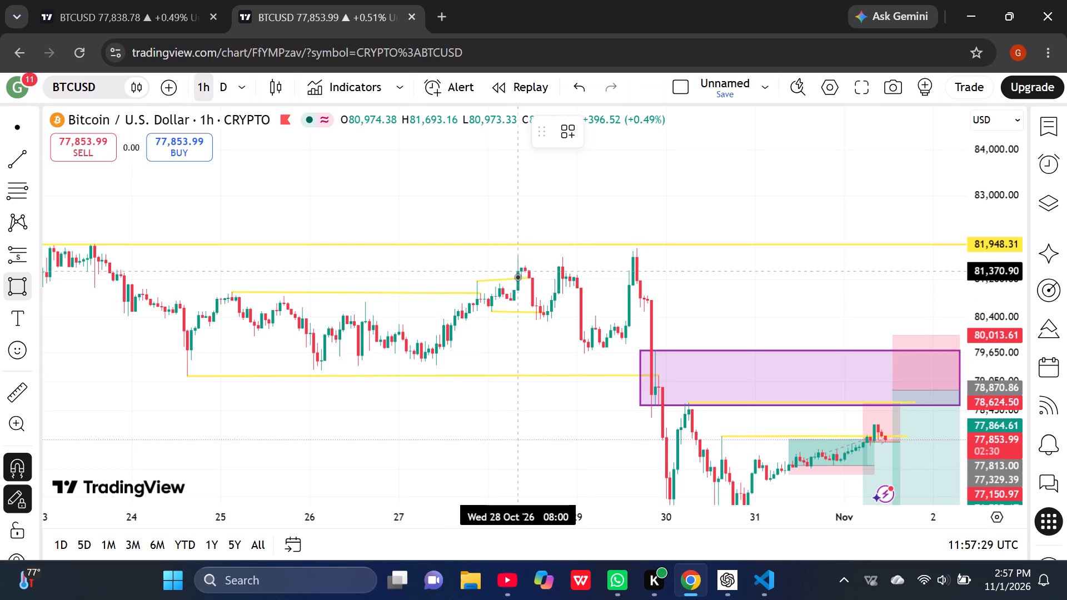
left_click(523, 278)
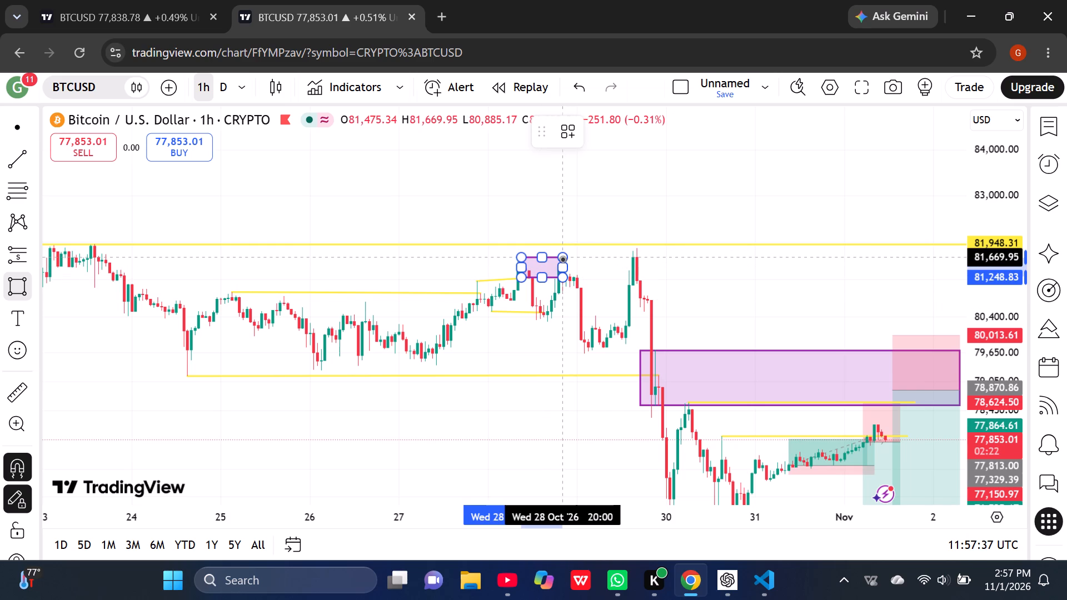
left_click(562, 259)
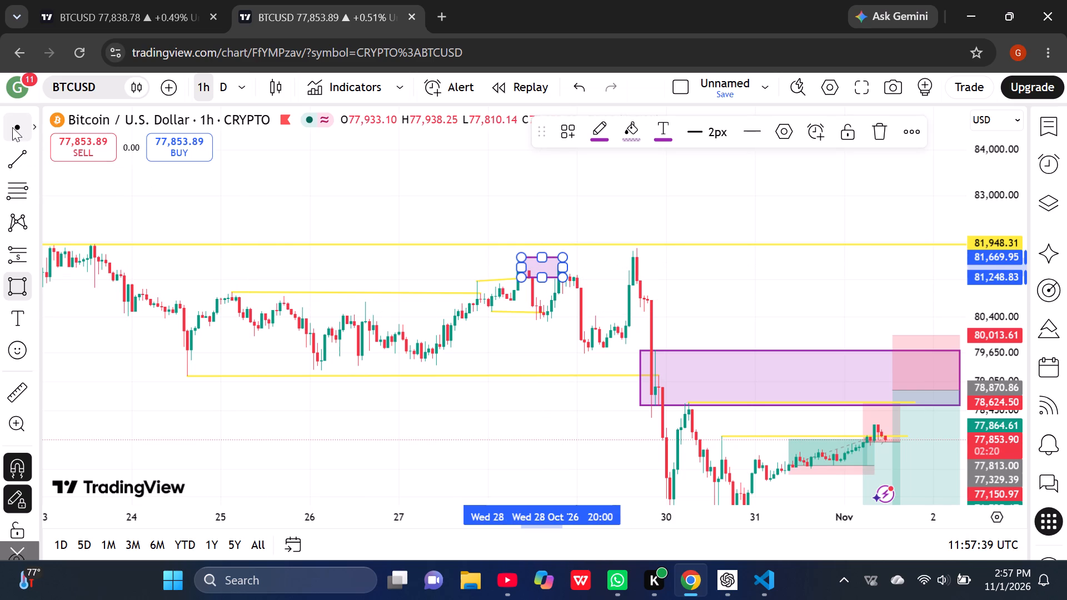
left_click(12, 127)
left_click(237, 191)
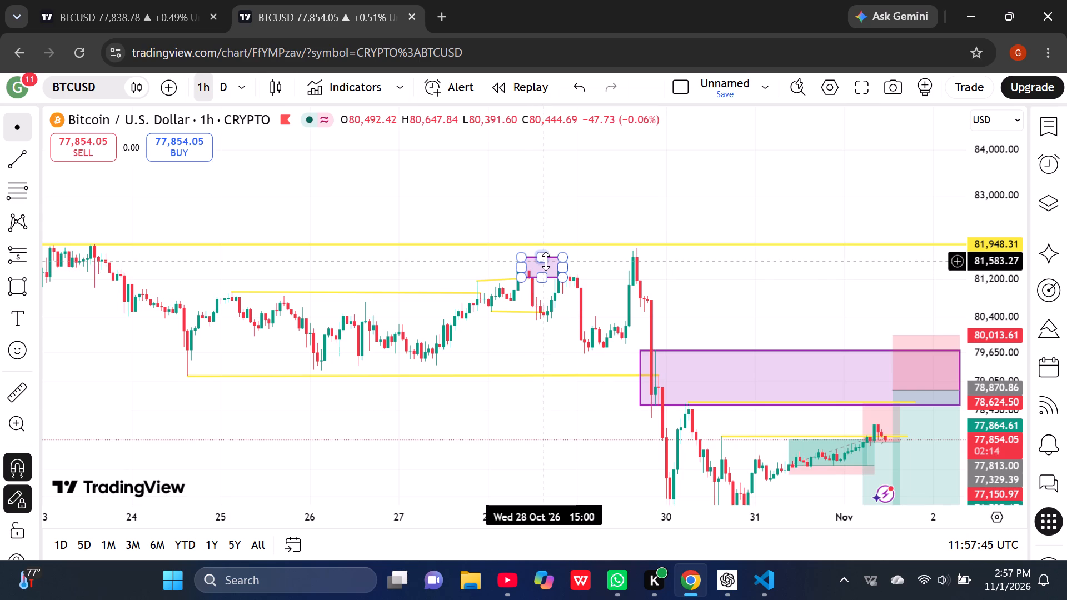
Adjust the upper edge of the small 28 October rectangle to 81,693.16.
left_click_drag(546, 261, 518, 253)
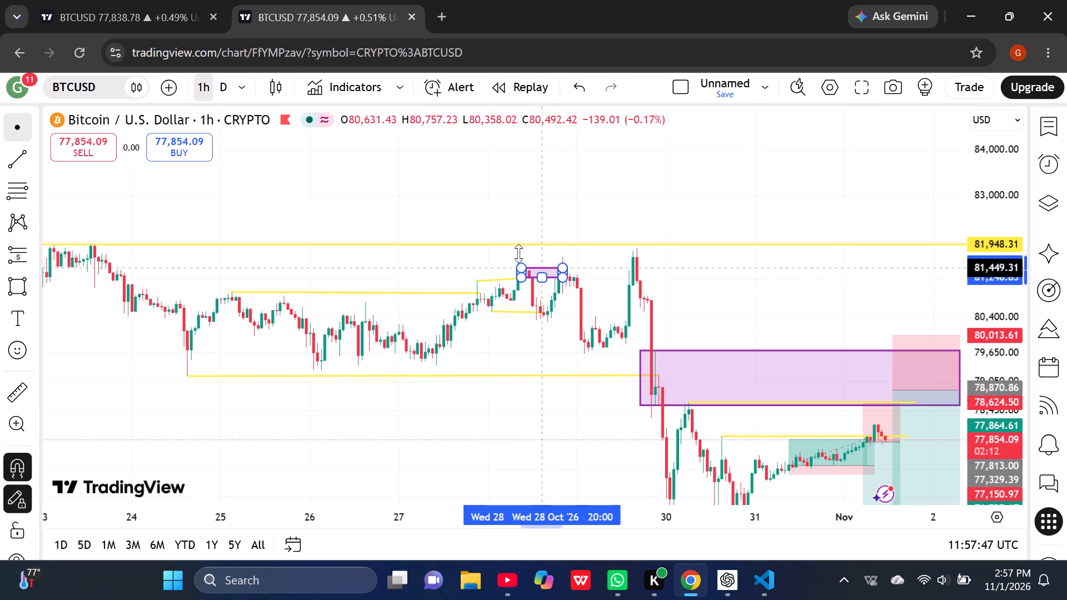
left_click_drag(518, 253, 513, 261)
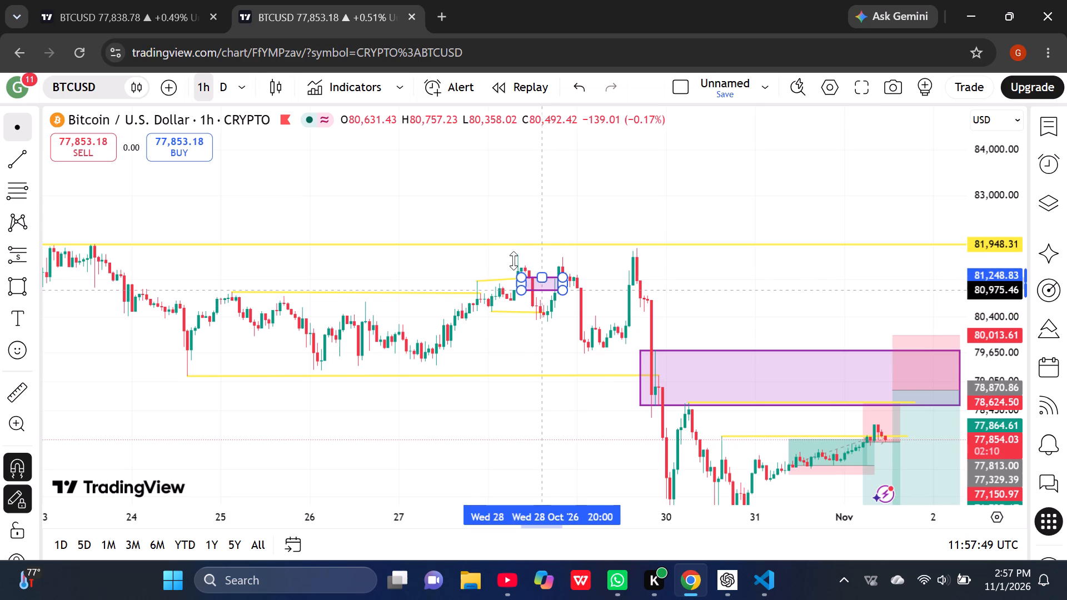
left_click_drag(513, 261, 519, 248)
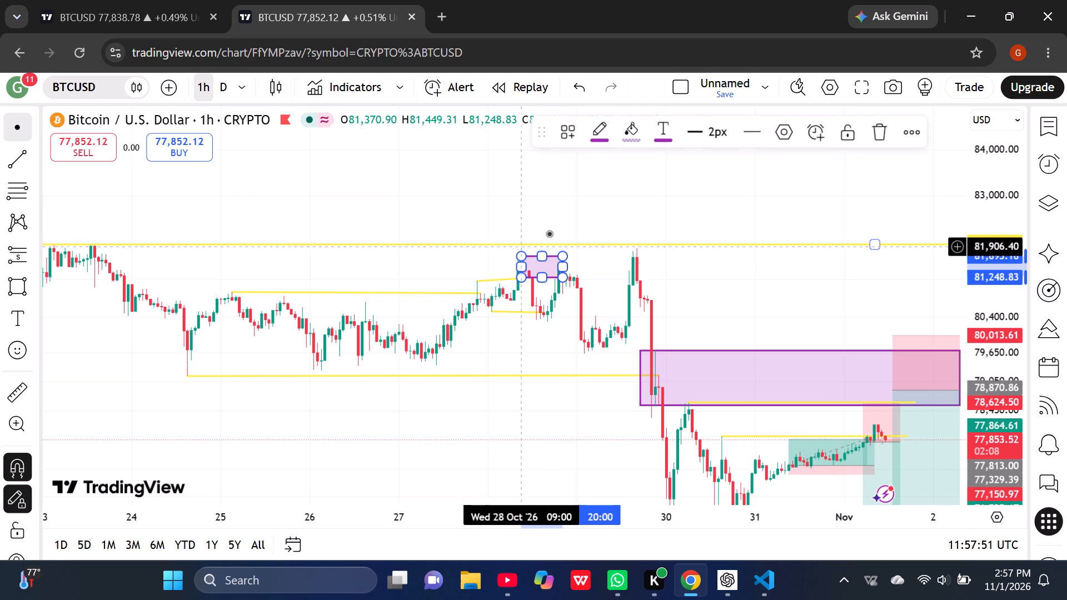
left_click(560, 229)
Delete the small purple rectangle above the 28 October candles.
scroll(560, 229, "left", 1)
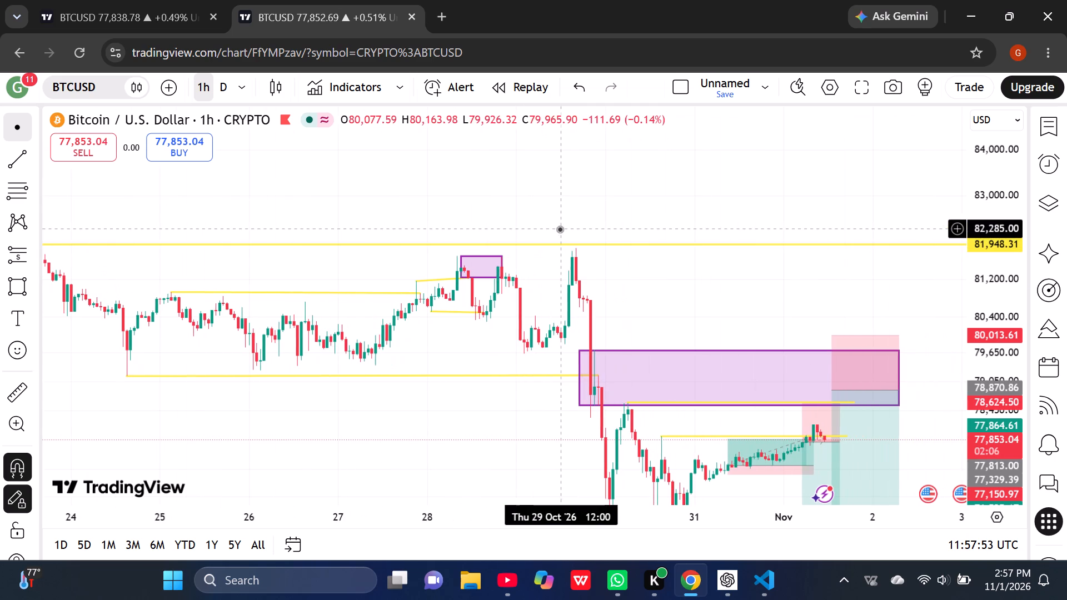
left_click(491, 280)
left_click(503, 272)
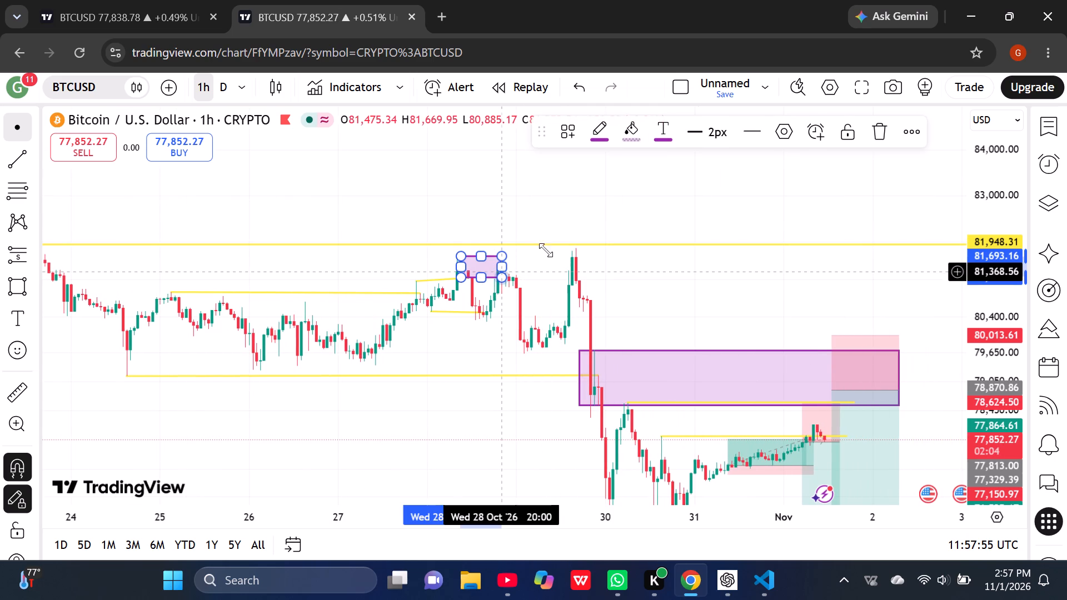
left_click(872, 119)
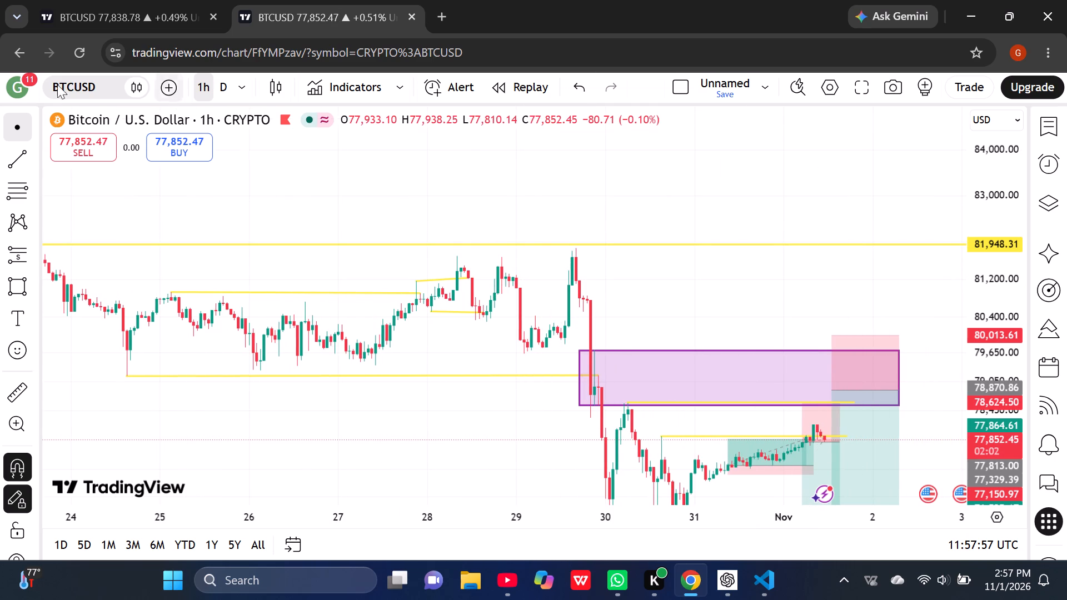
Place a horizontal line at the 28 October 08:00 high, 81,693.16.
left_click(35, 151)
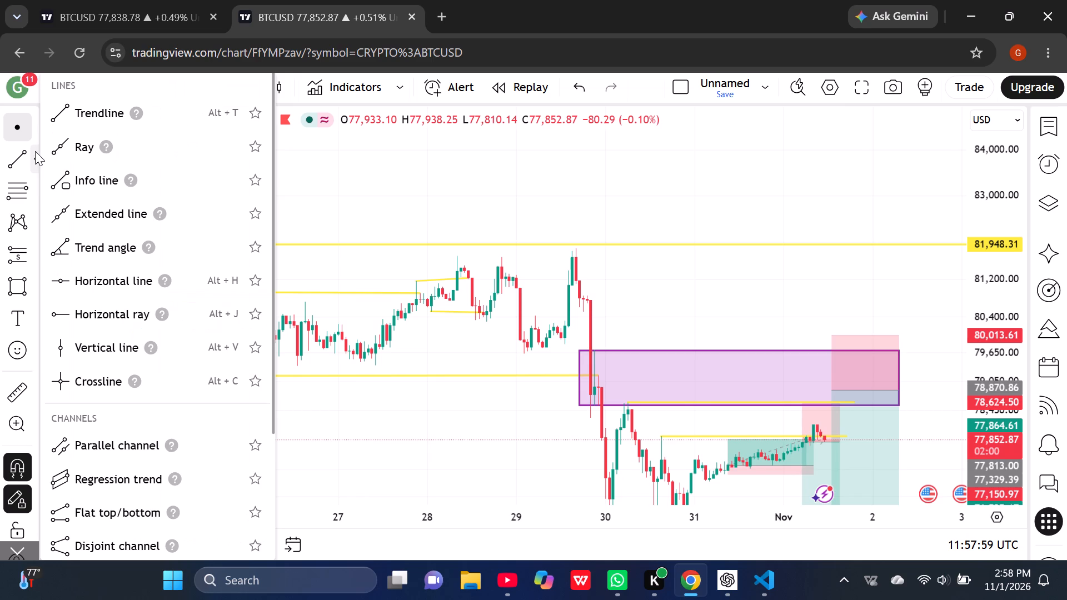
left_click(106, 282)
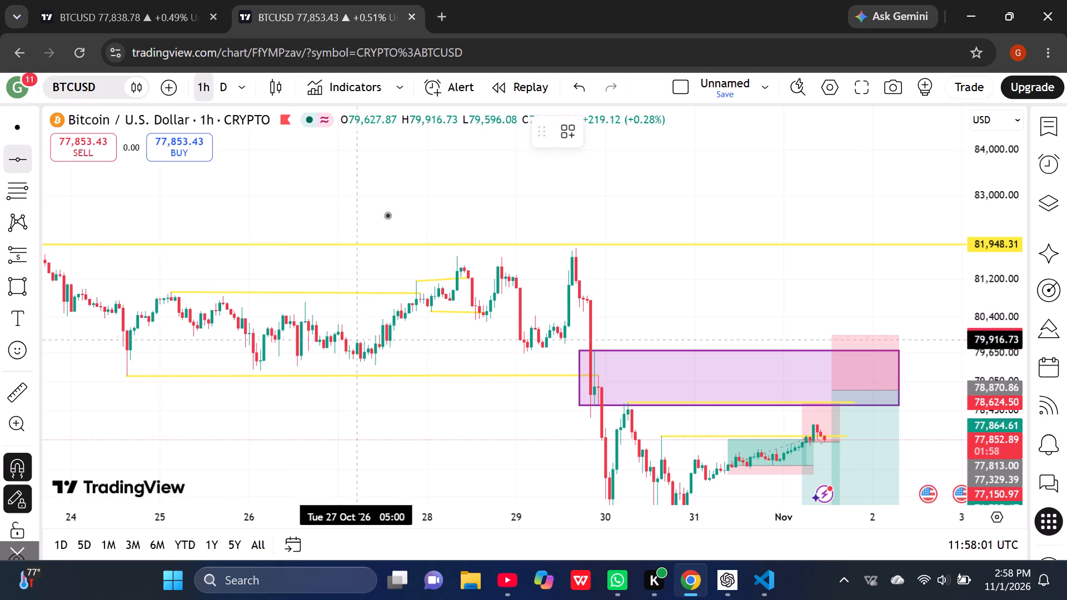
left_click(457, 252)
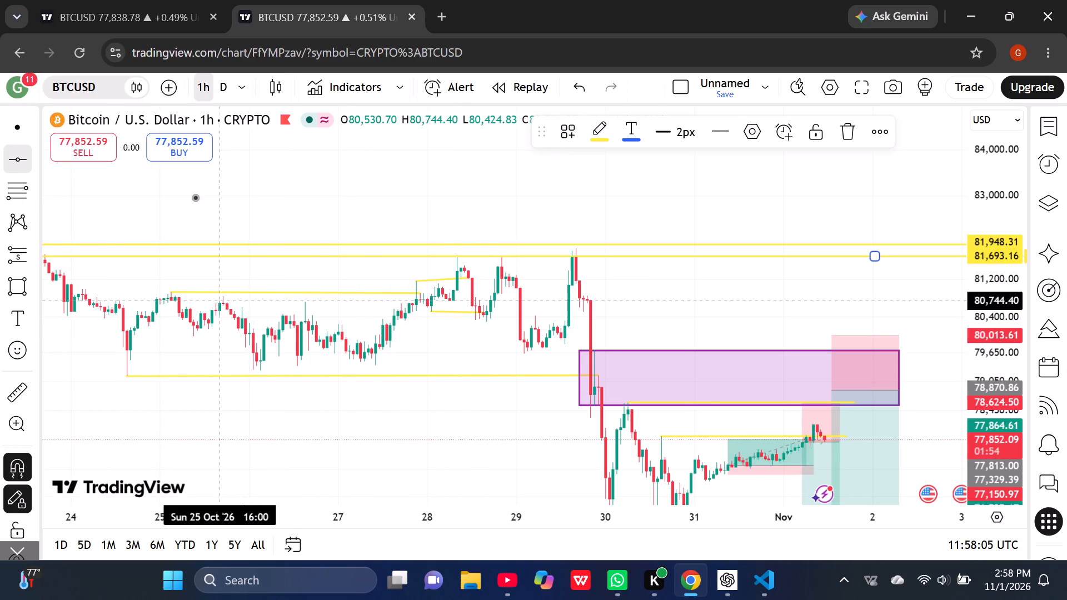
left_click(17, 130)
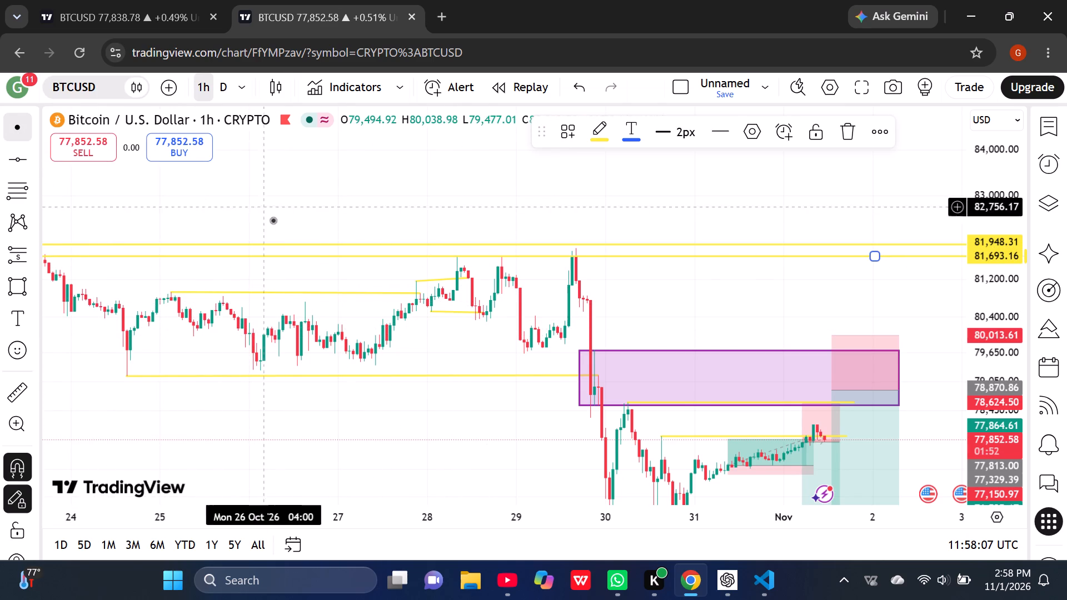
left_click(360, 201)
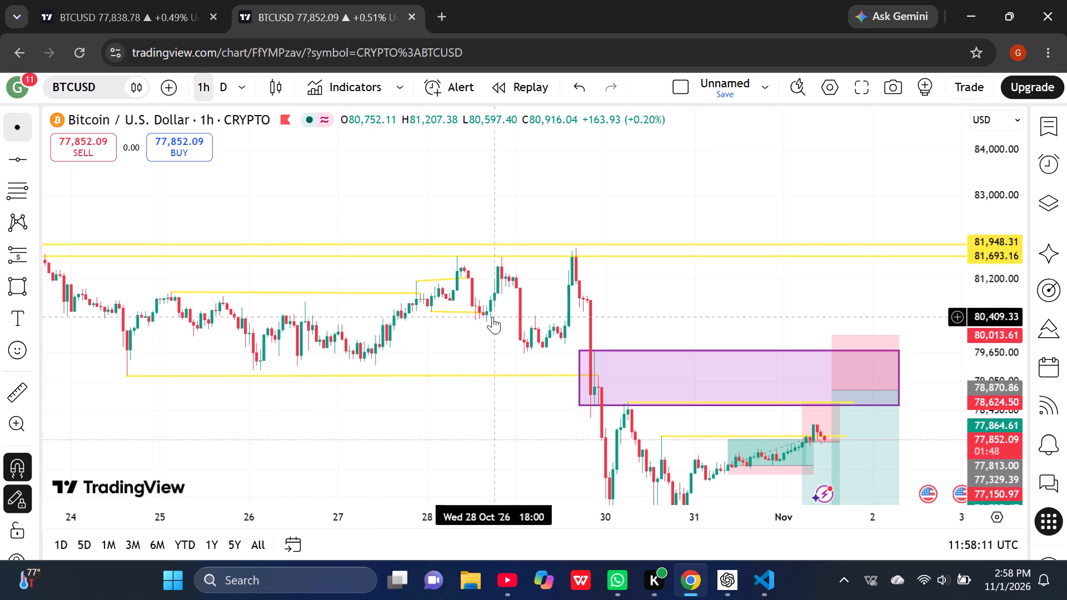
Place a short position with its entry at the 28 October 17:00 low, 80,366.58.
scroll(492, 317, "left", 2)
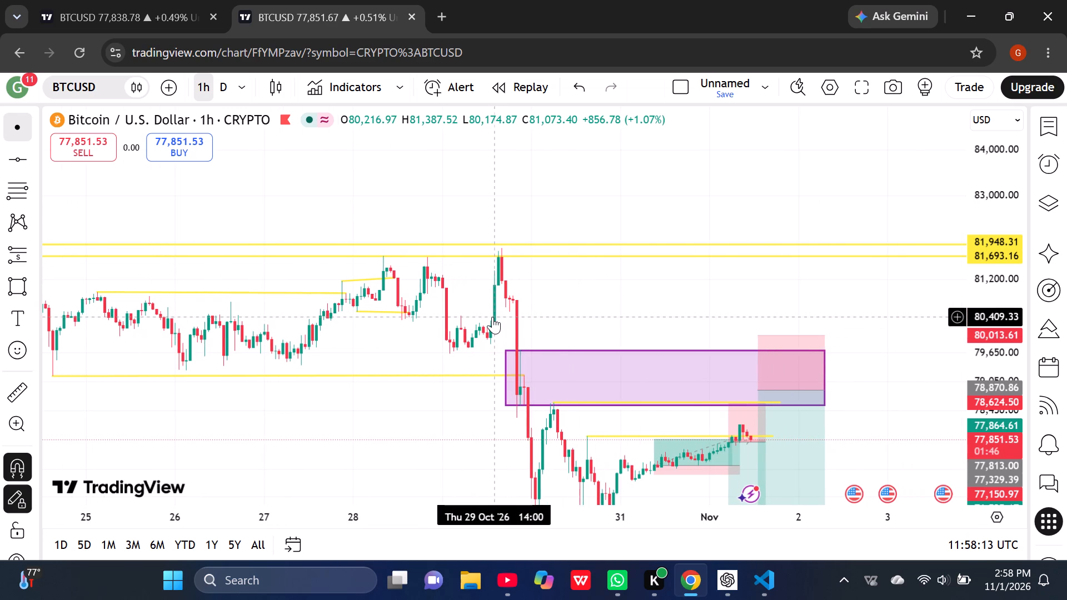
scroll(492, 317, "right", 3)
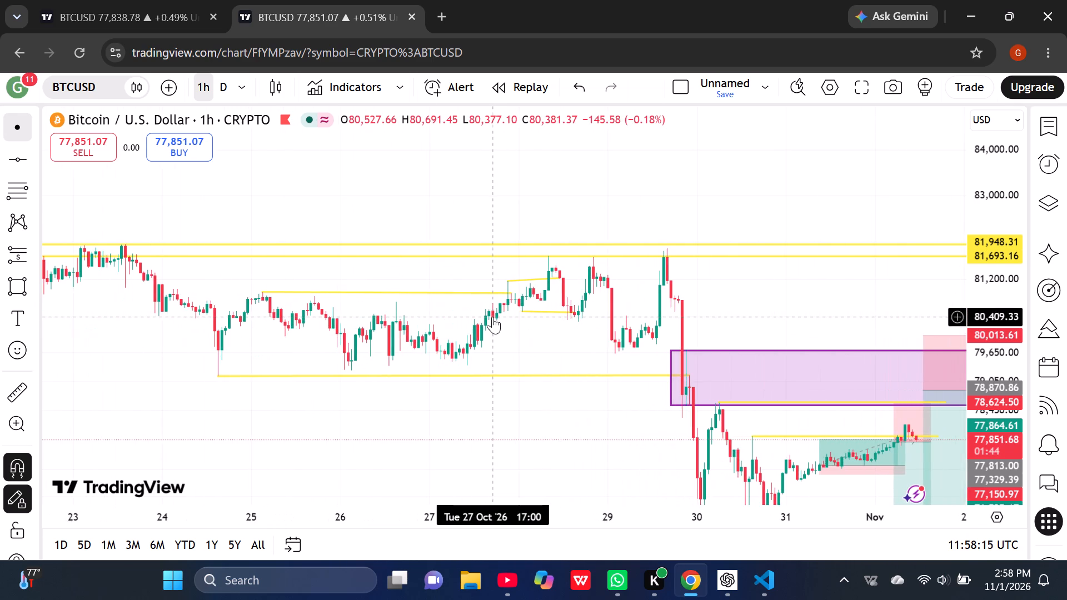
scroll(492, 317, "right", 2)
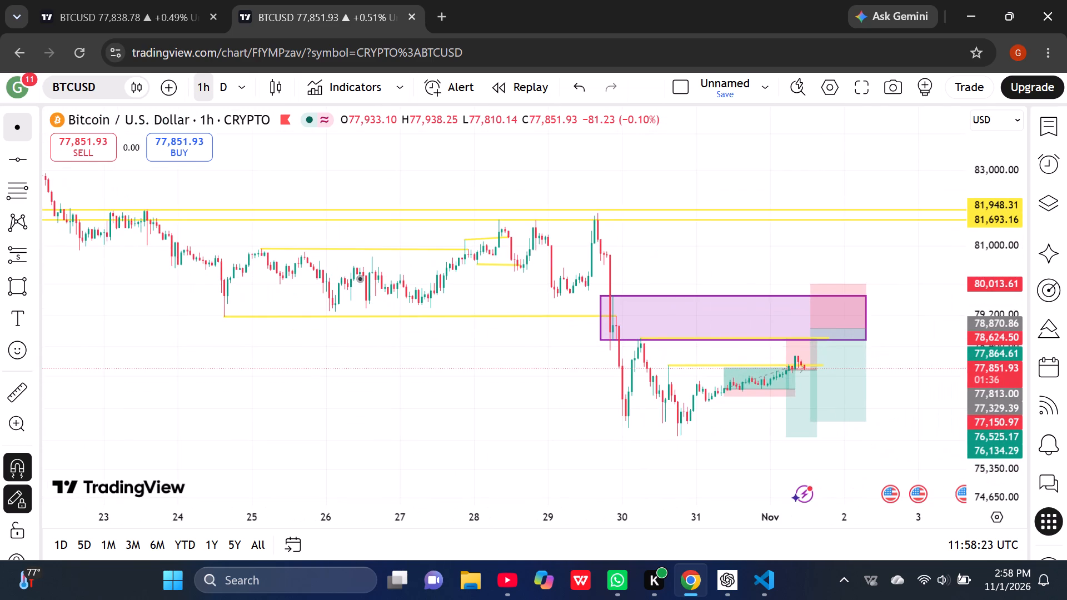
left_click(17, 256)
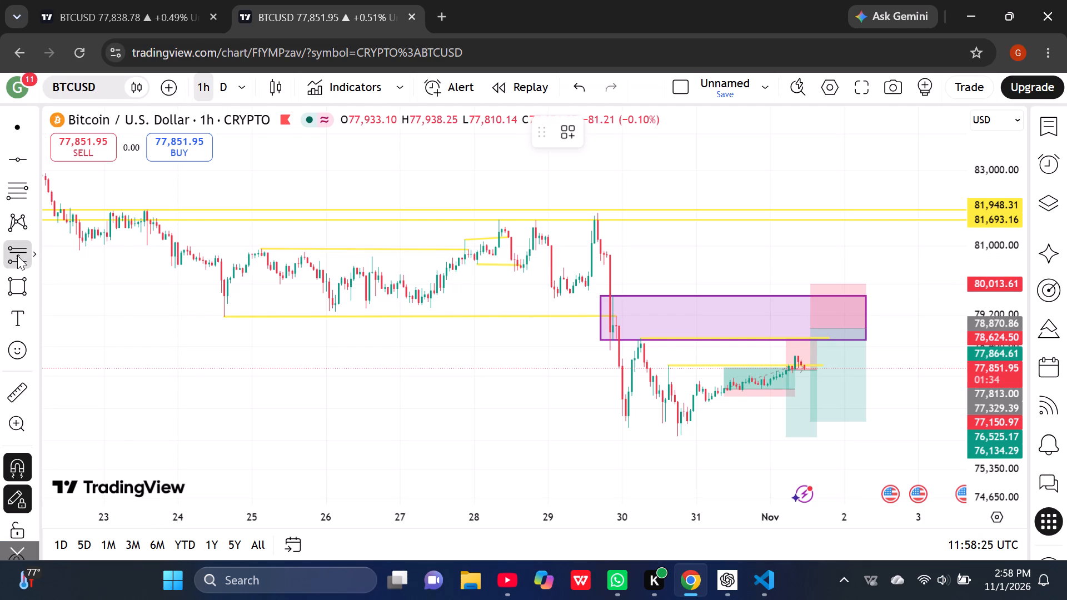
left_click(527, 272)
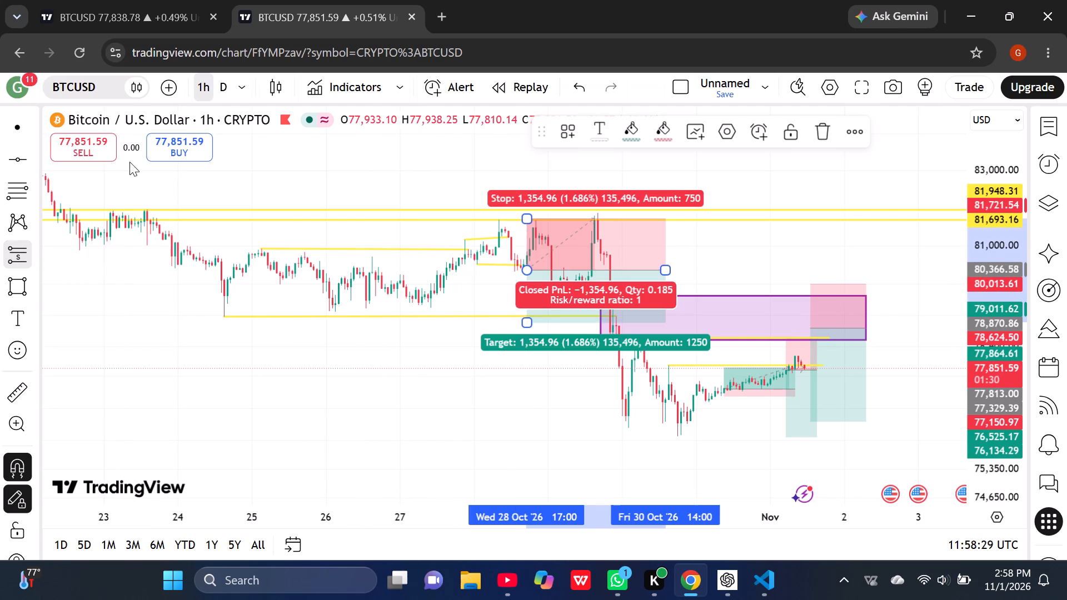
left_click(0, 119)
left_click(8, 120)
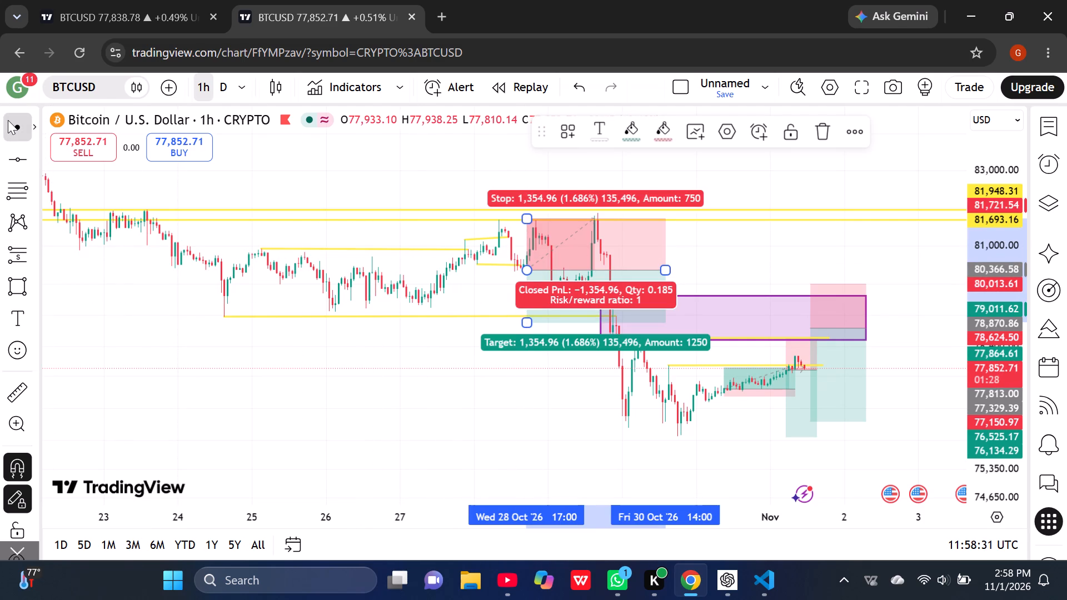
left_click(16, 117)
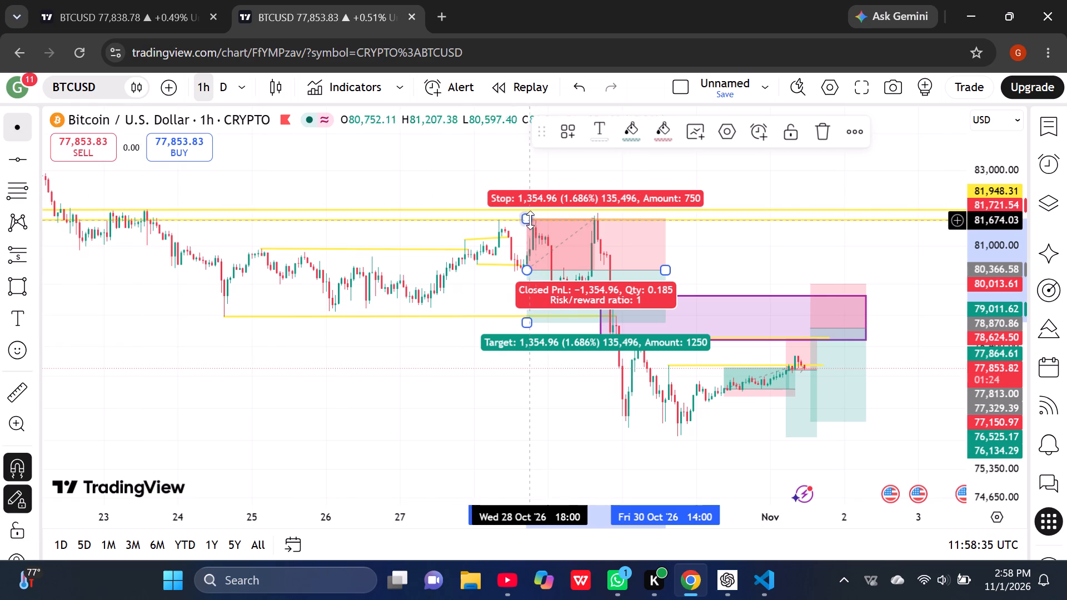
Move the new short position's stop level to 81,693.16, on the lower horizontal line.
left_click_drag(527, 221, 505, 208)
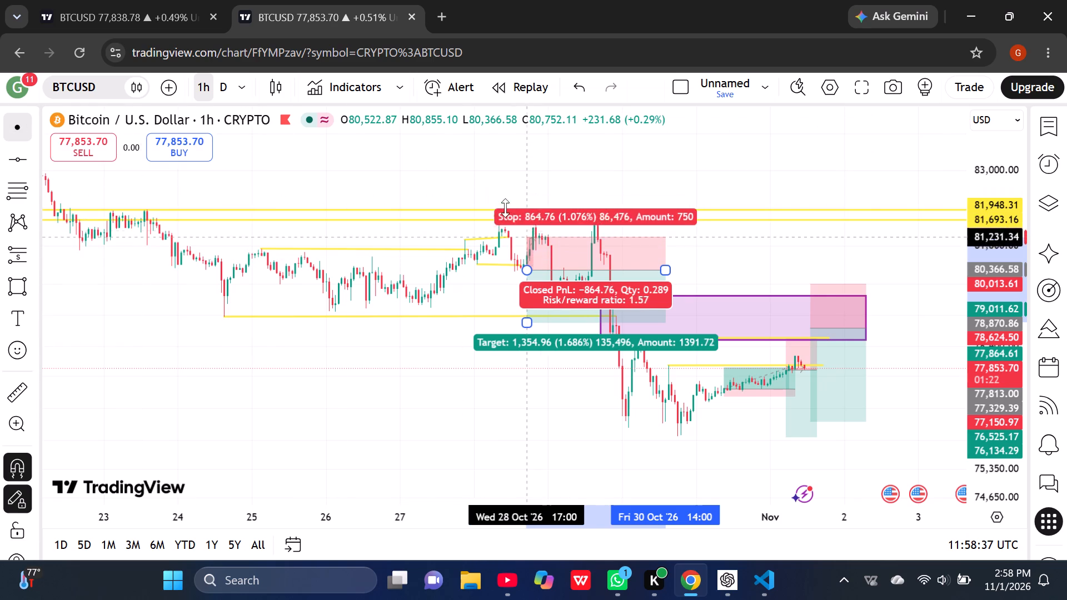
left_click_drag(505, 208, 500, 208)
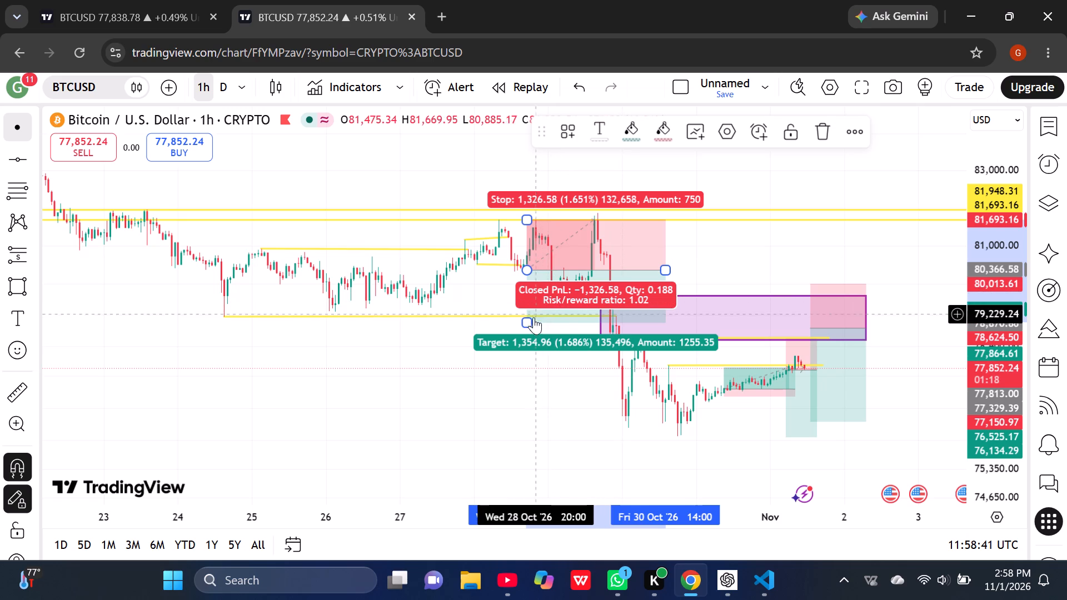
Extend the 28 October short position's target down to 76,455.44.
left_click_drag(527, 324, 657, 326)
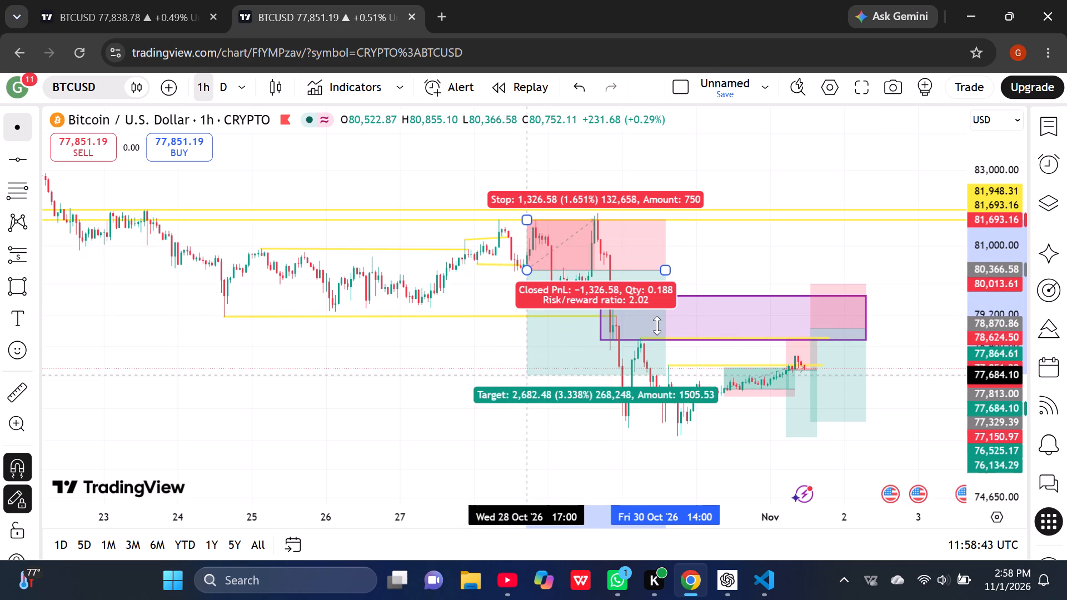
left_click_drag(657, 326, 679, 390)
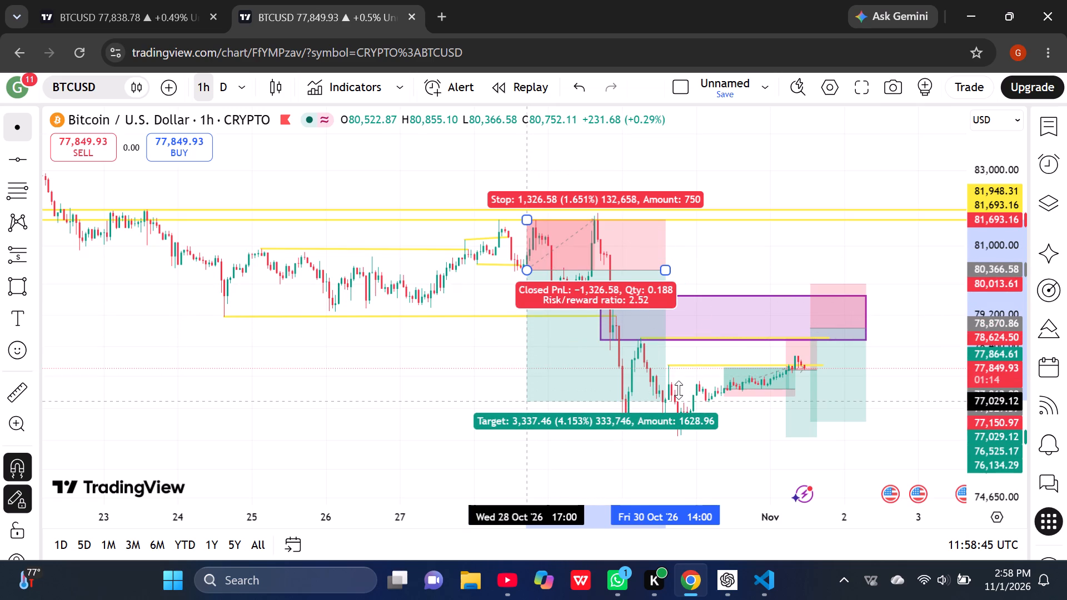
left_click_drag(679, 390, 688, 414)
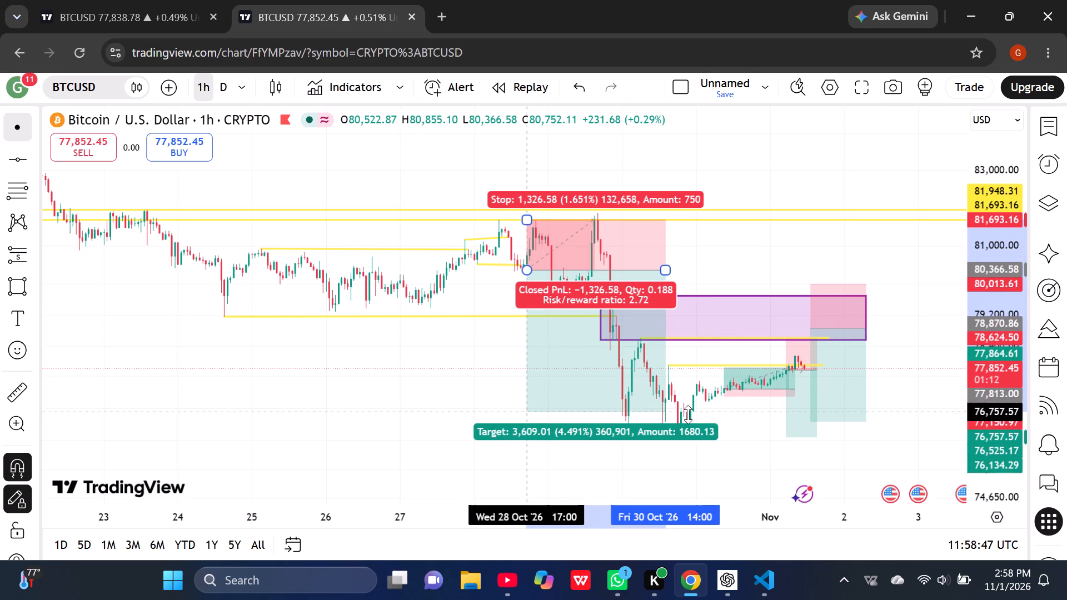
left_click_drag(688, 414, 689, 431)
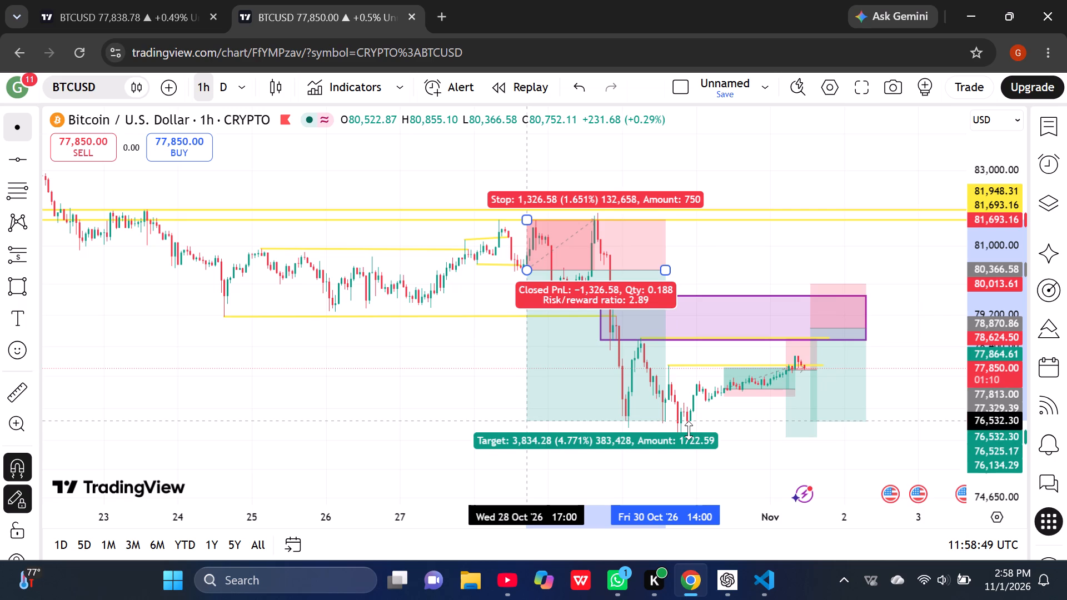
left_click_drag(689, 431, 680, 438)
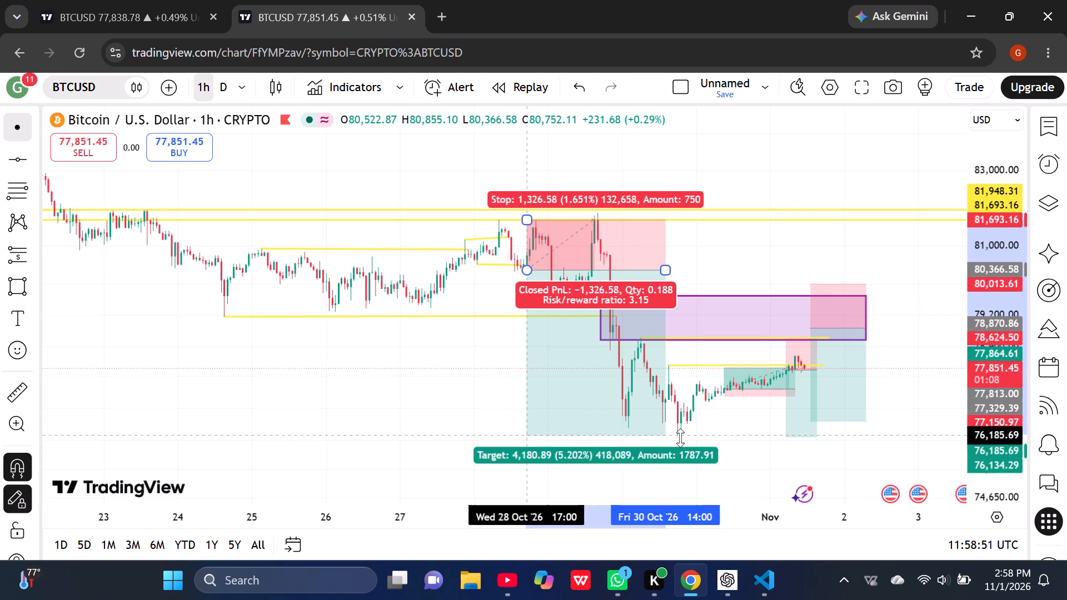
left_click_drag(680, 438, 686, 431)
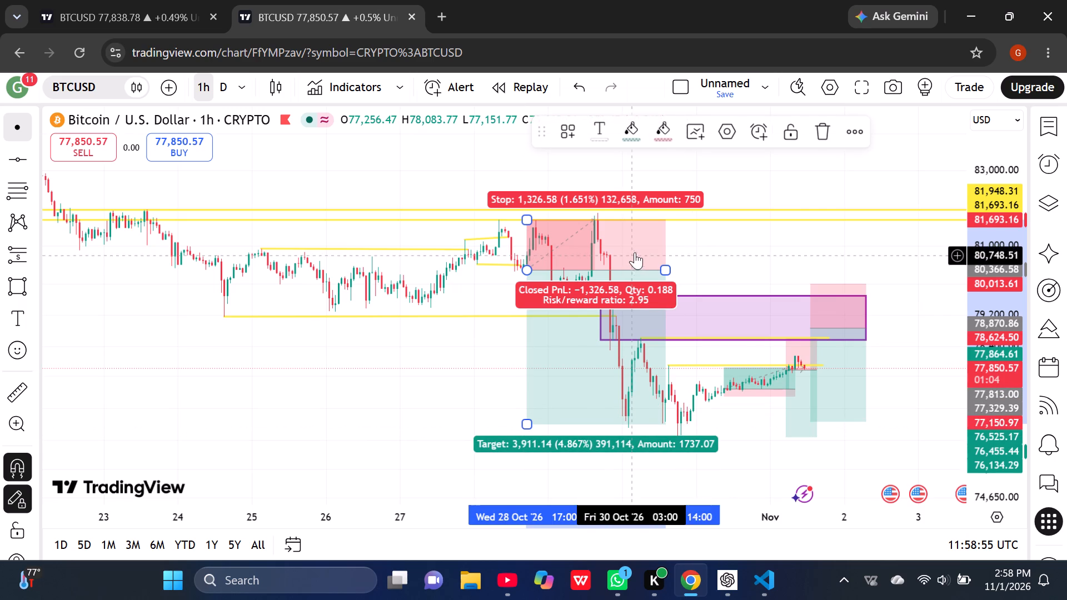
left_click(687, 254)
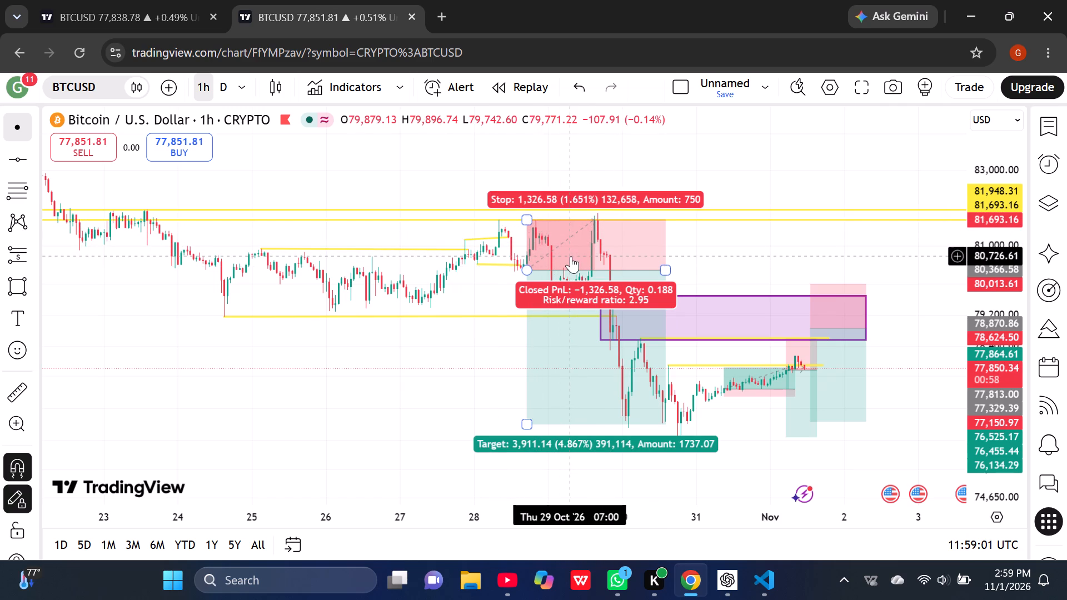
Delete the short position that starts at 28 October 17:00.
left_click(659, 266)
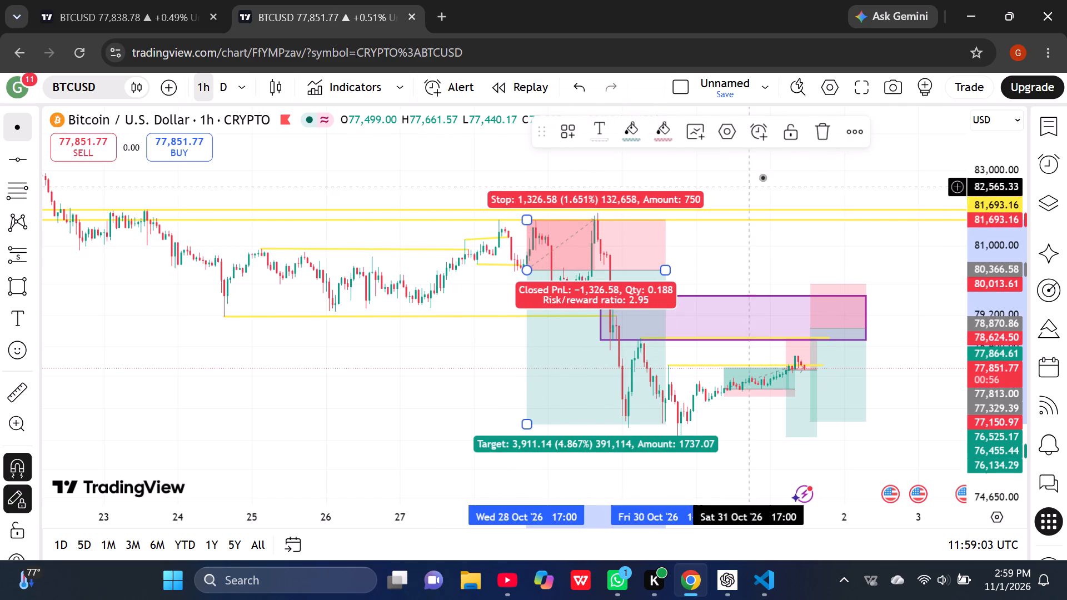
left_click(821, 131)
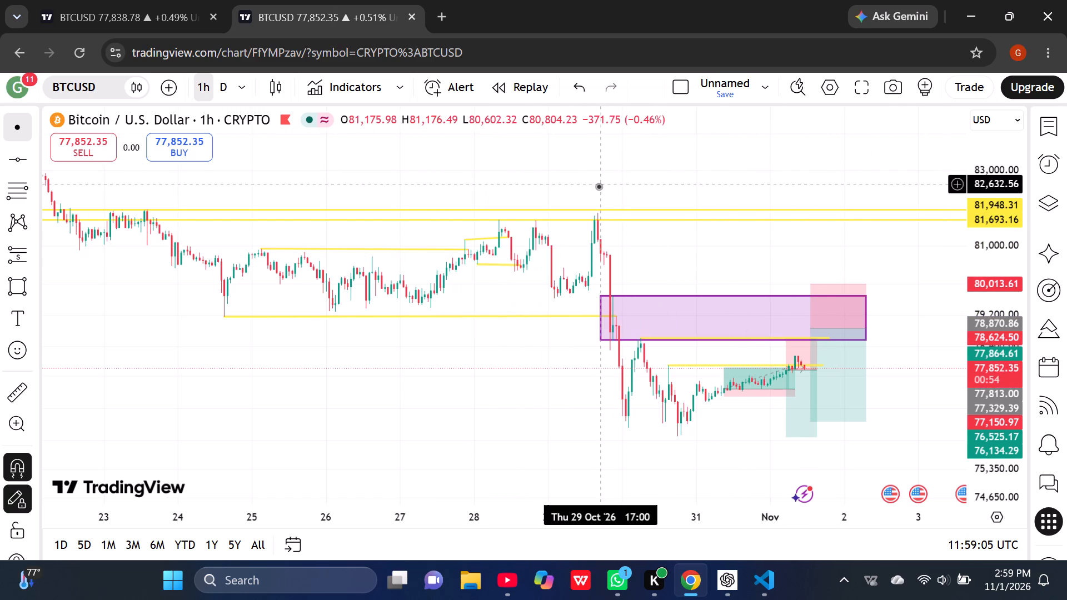
Place a short position on the hourly chart with its entry at the 28 October 22:00 low, 81,032.46.
scroll(432, 213, "down", 1)
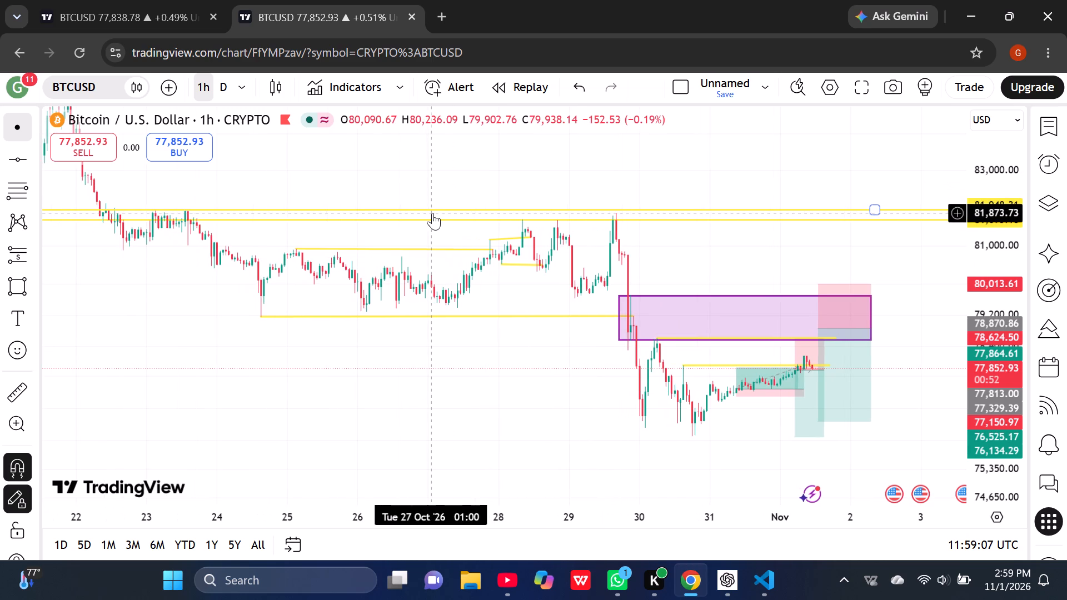
scroll(432, 213, "down", 1)
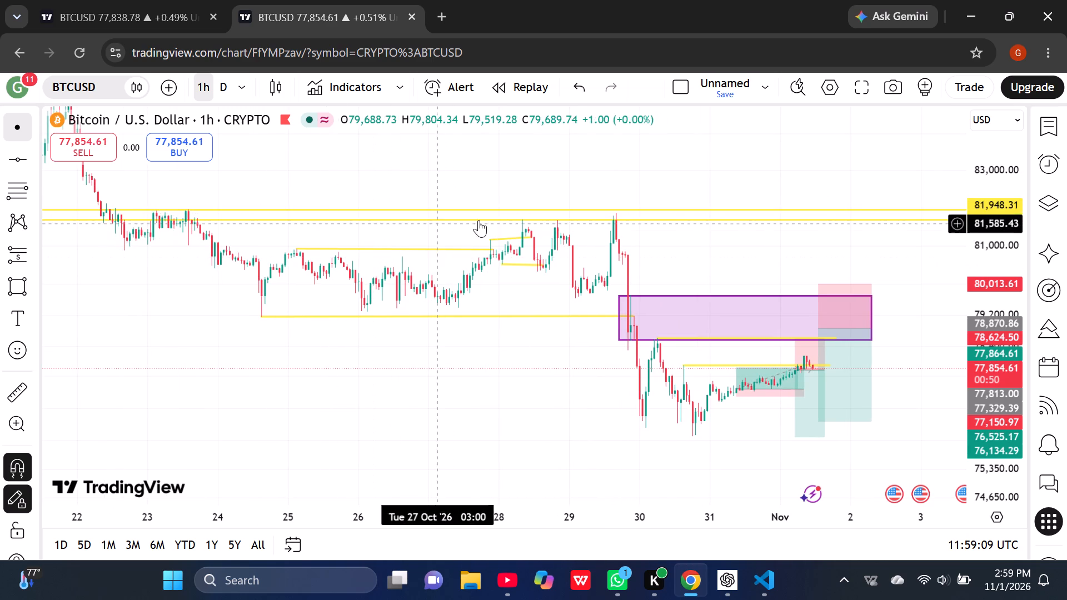
scroll(510, 244, "up", 1)
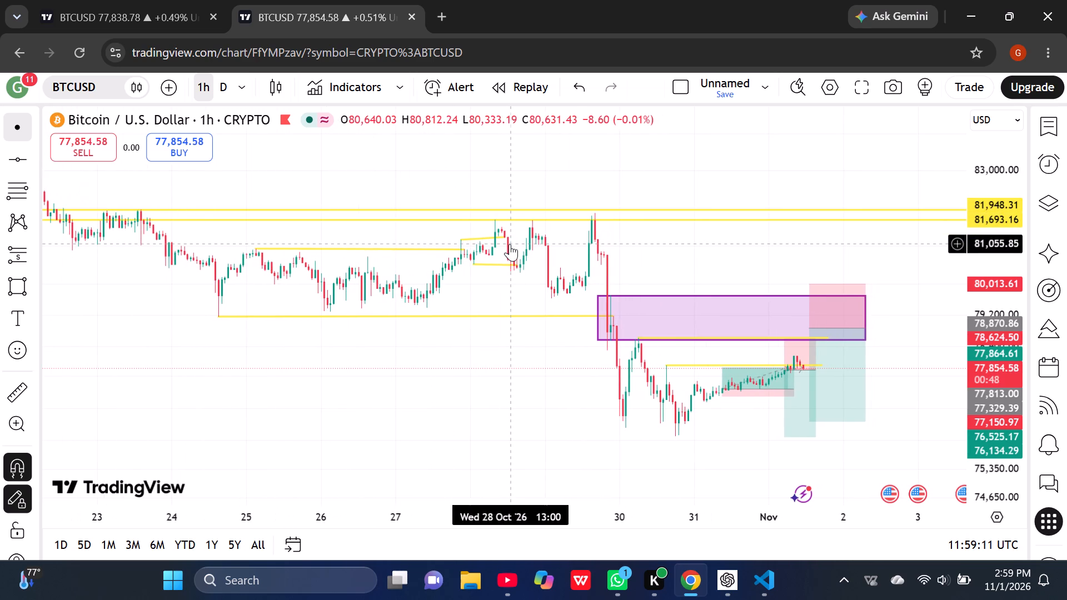
scroll(510, 244, "right", 1)
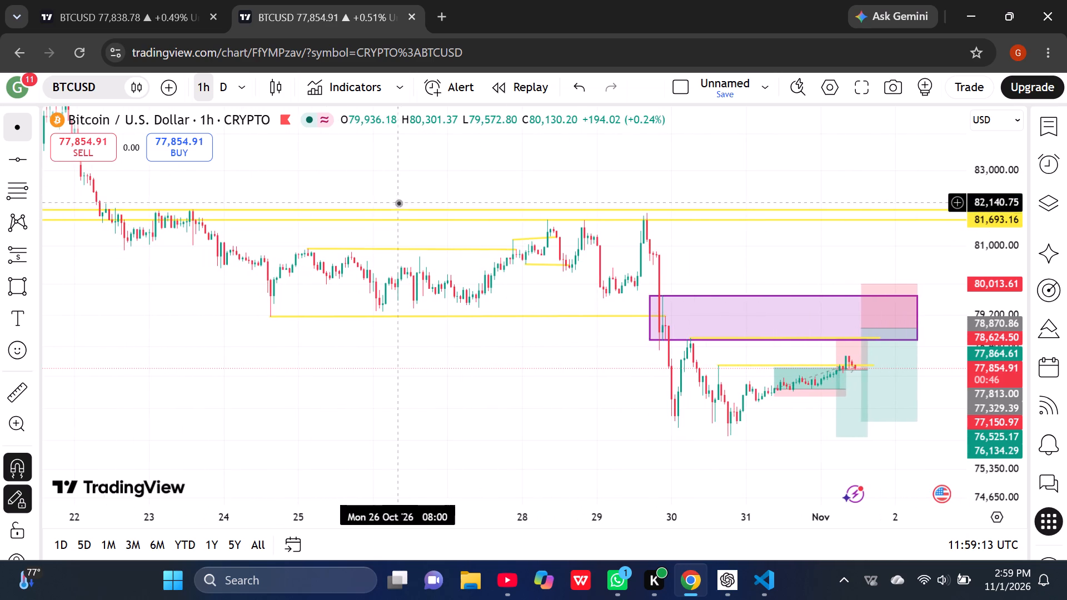
left_click(20, 251)
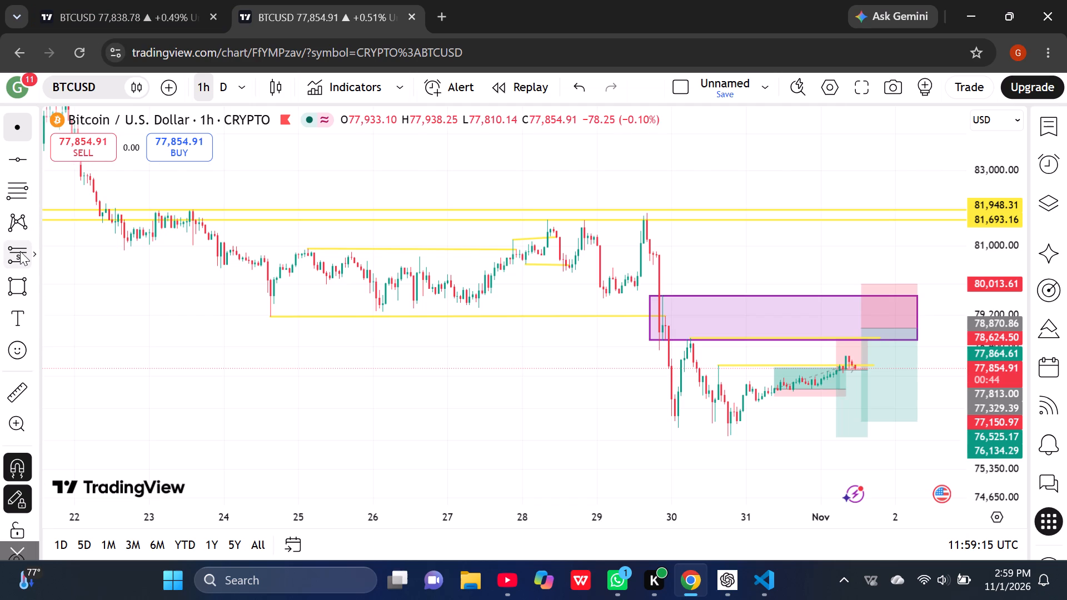
left_click(590, 245)
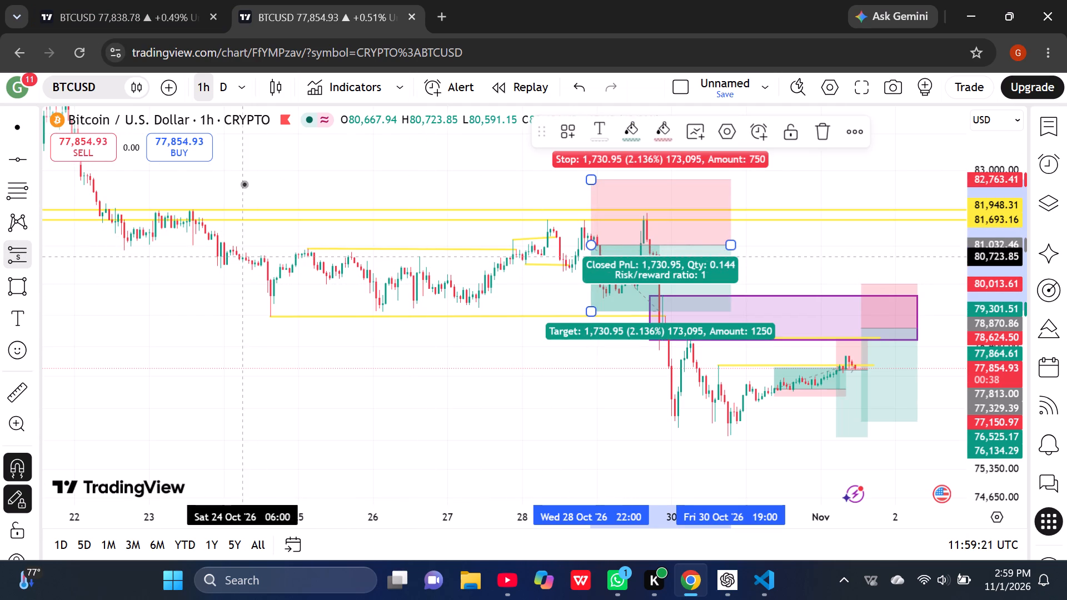
left_click(5, 117)
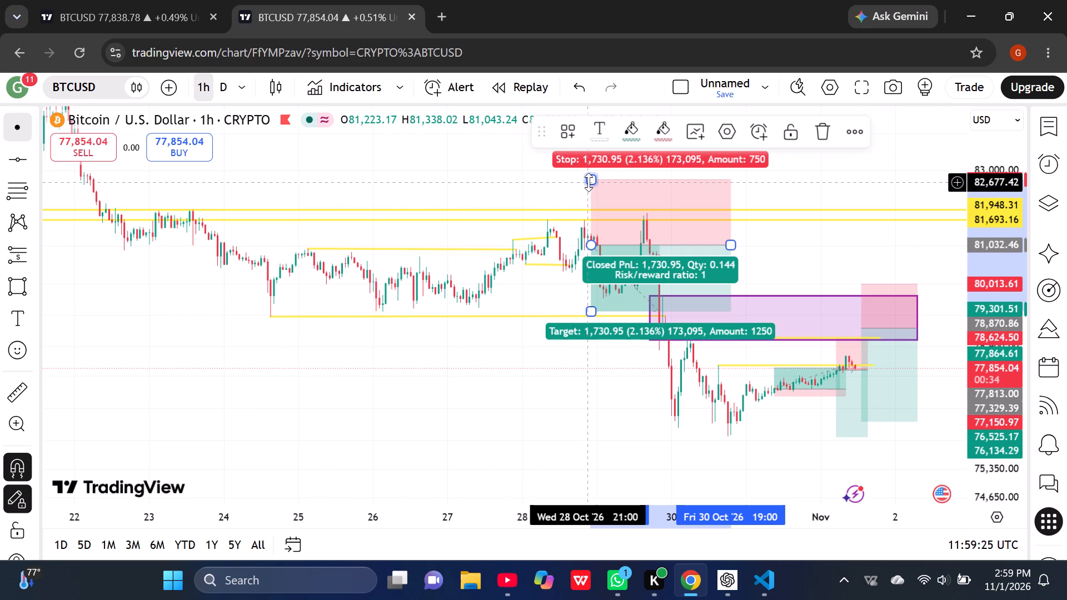
Set the new short position's stop level to 82,111.96, just above the upper yellow horizontal line.
left_click_drag(589, 182, 648, 199)
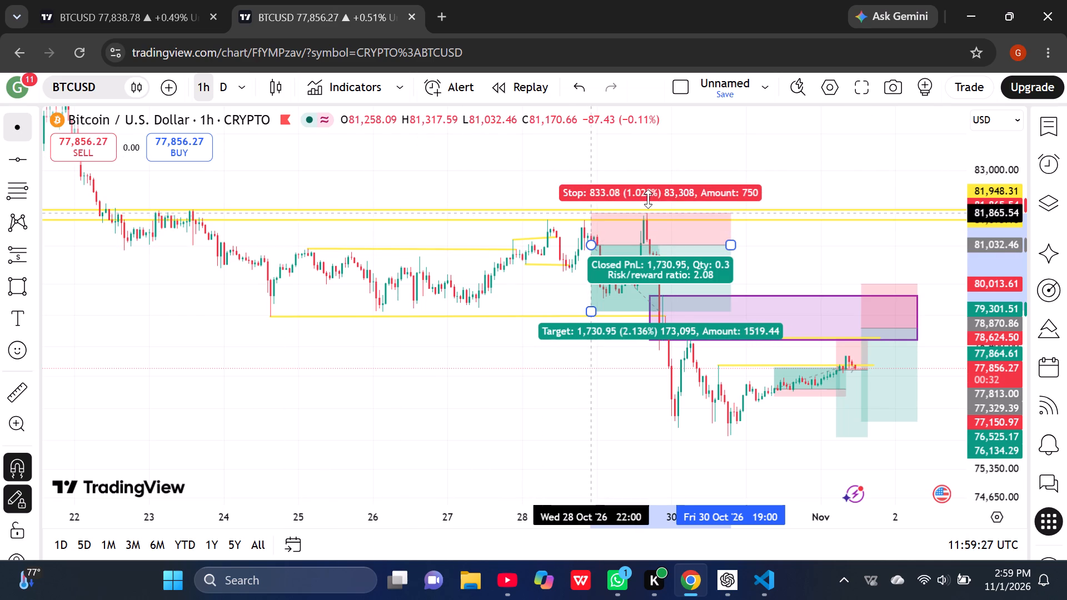
left_click_drag(648, 199, 366, 165)
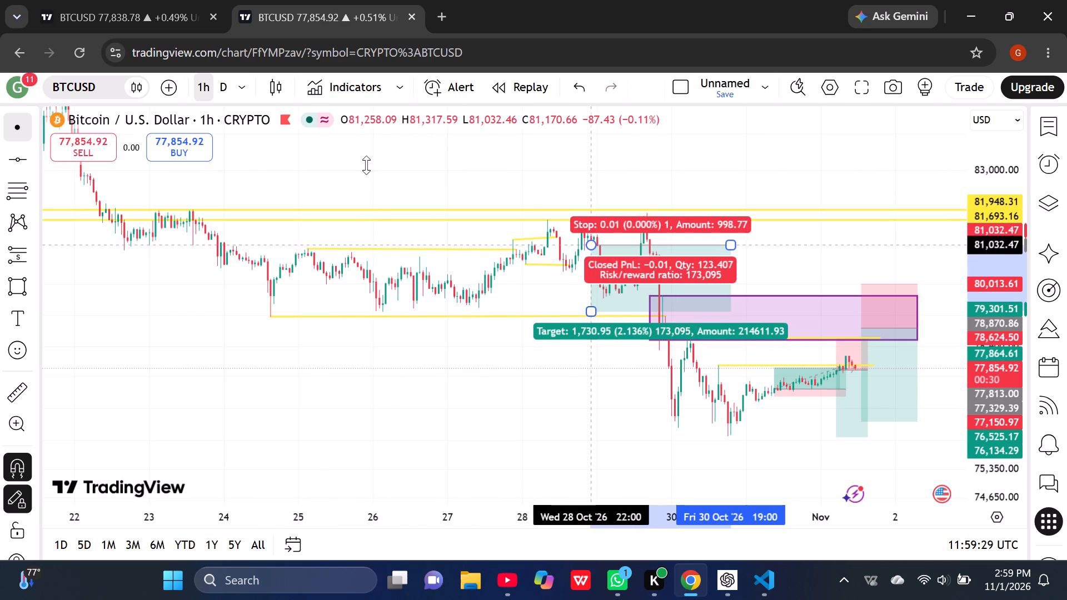
left_click_drag(366, 165, 101, 196)
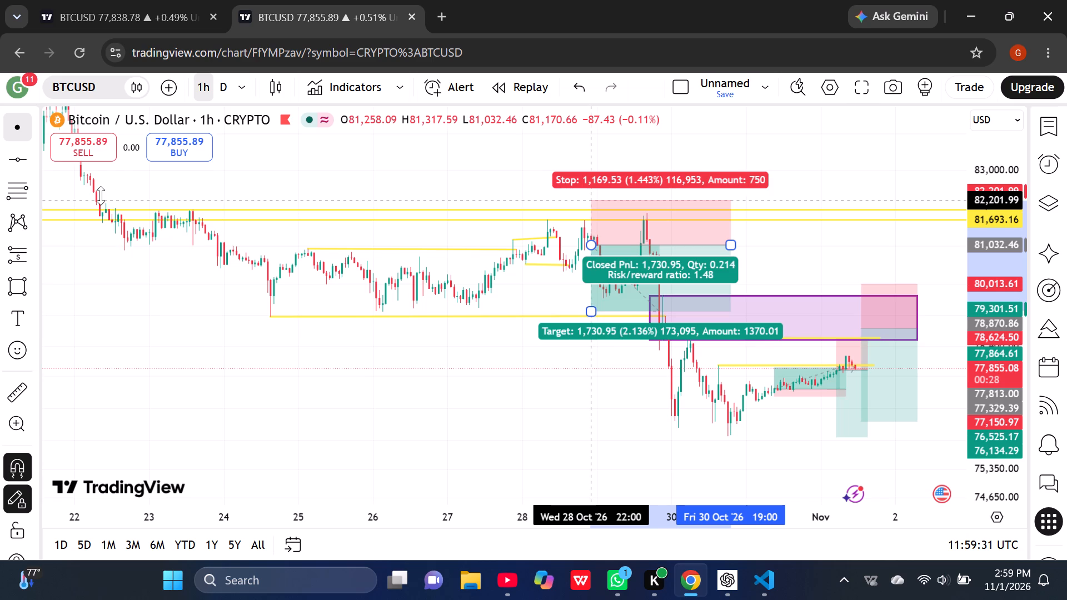
left_click_drag(101, 196, 107, 197)
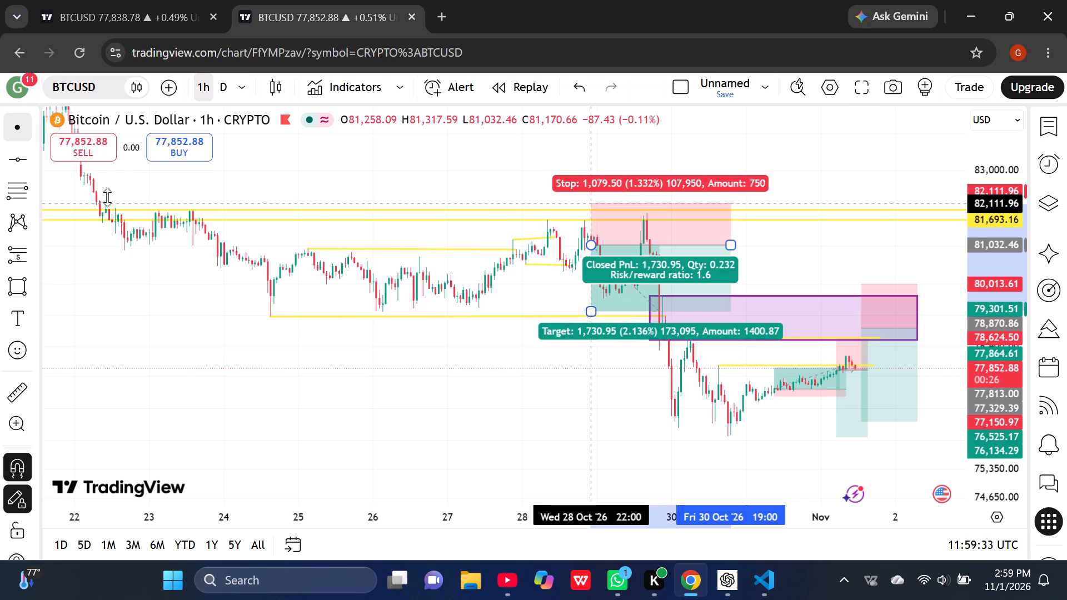
left_click_drag(107, 197, 108, 201)
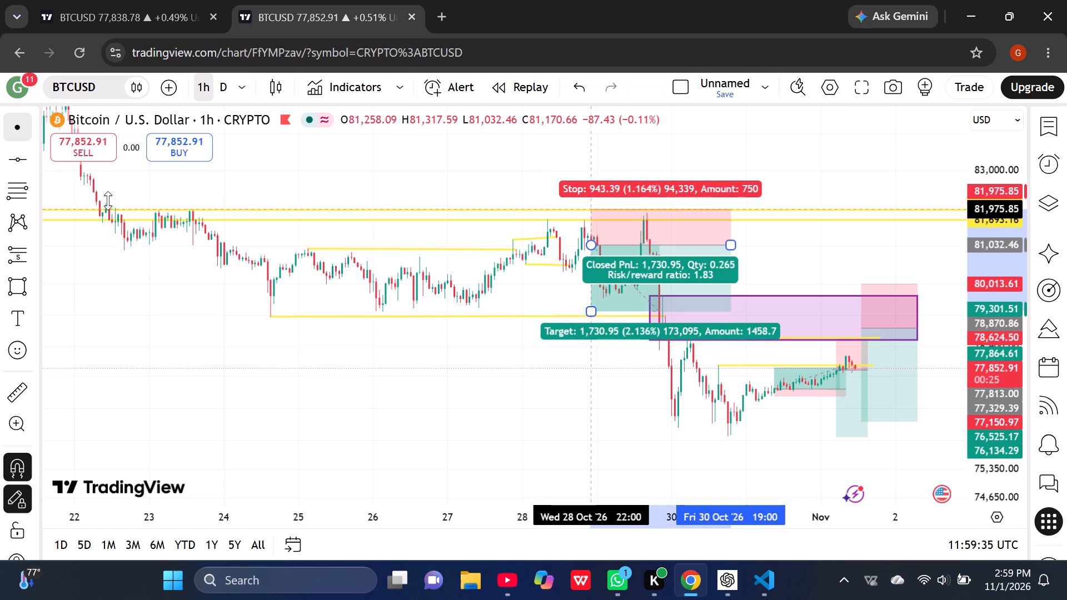
left_click_drag(108, 201, 104, 197)
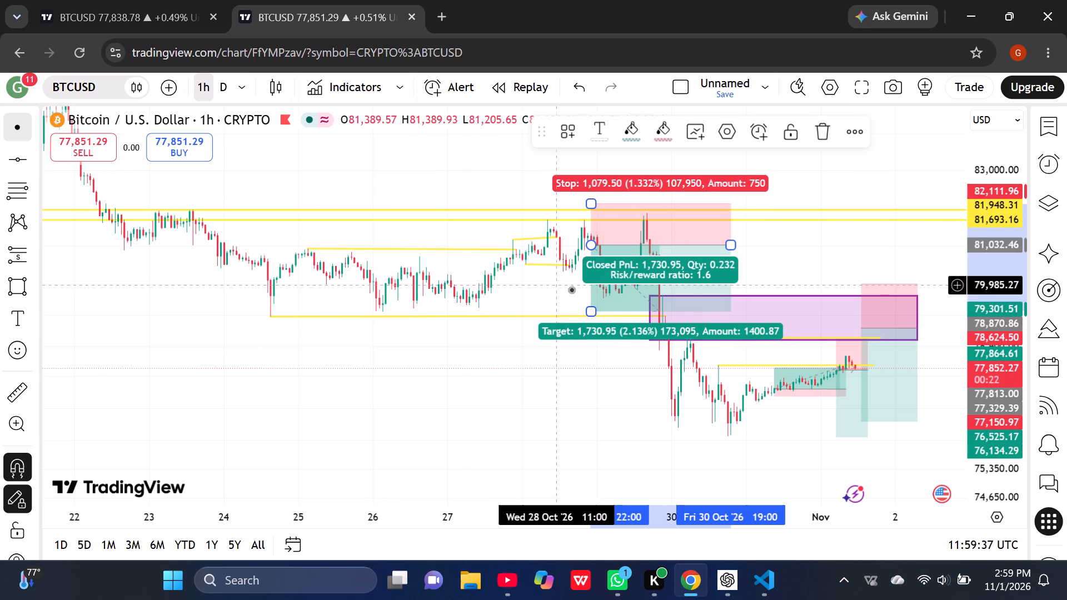
Extend the 28 October 22:00 short position's target down to 78,947.68, inside the purple zone.
left_click_drag(592, 310, 667, 315)
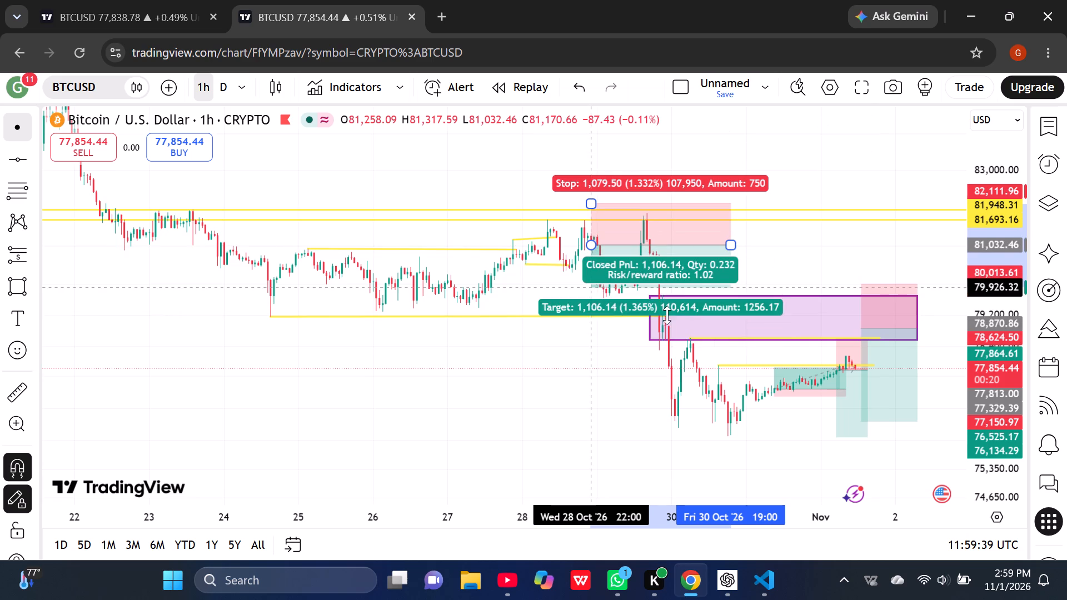
left_click_drag(667, 315, 708, 340)
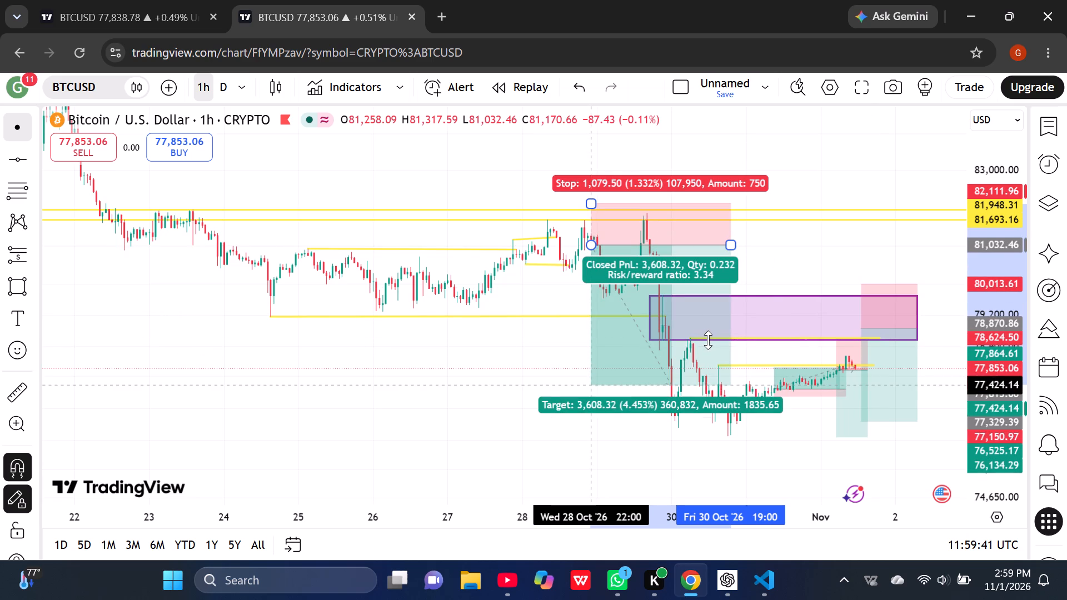
left_click_drag(708, 340, 737, 382)
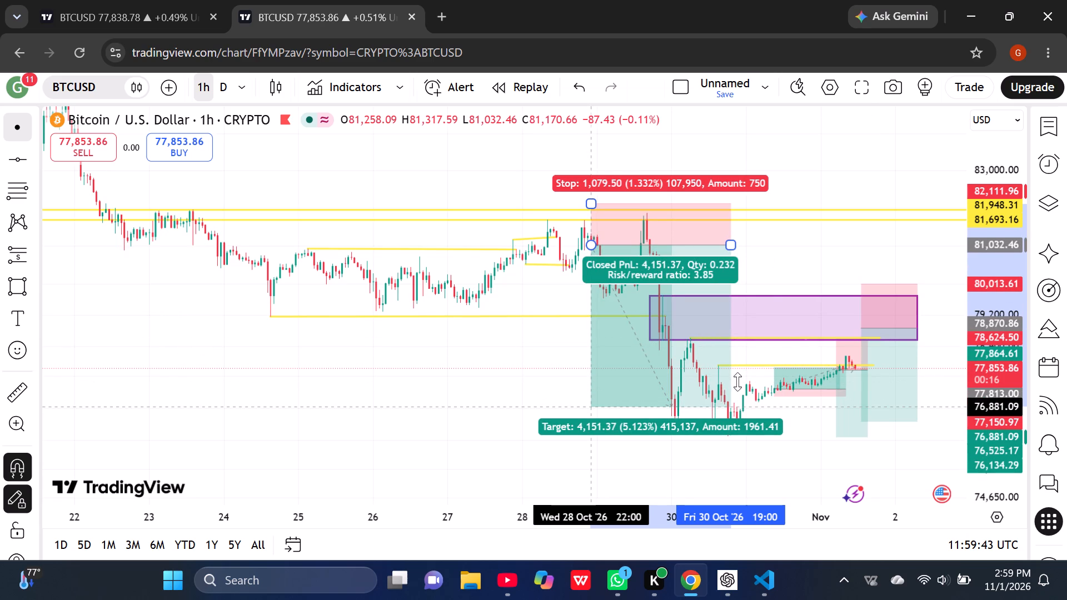
left_click_drag(737, 382, 696, 337)
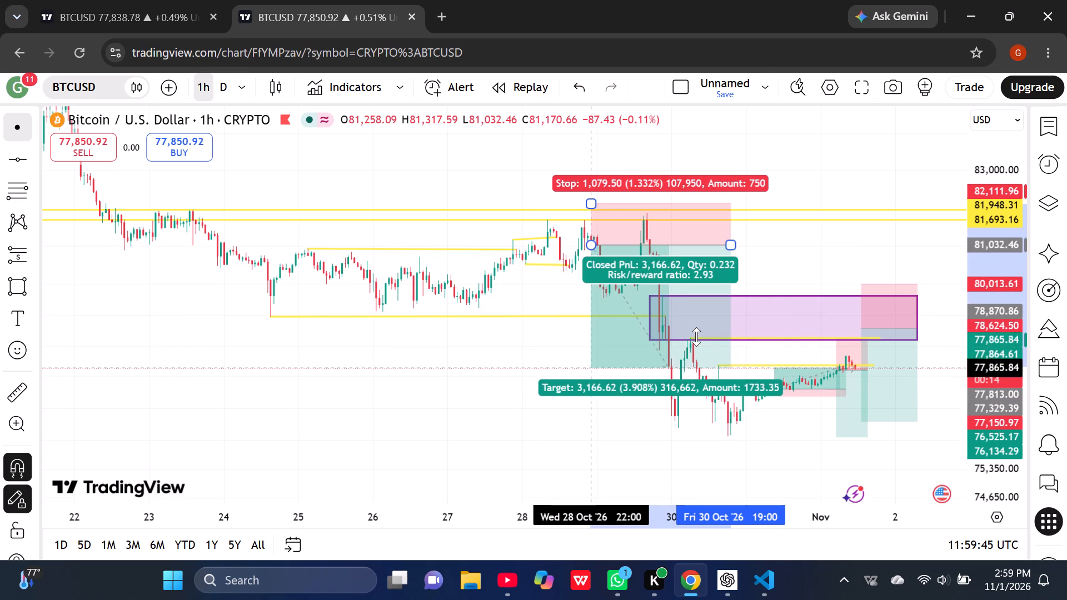
left_click_drag(696, 337, 655, 292)
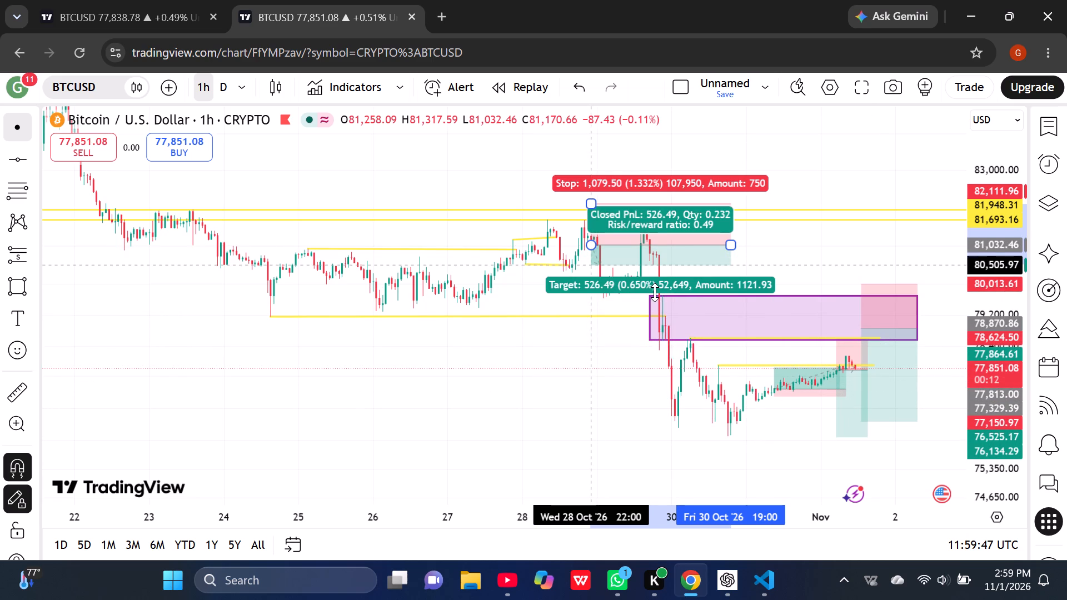
left_click_drag(655, 292, 671, 314)
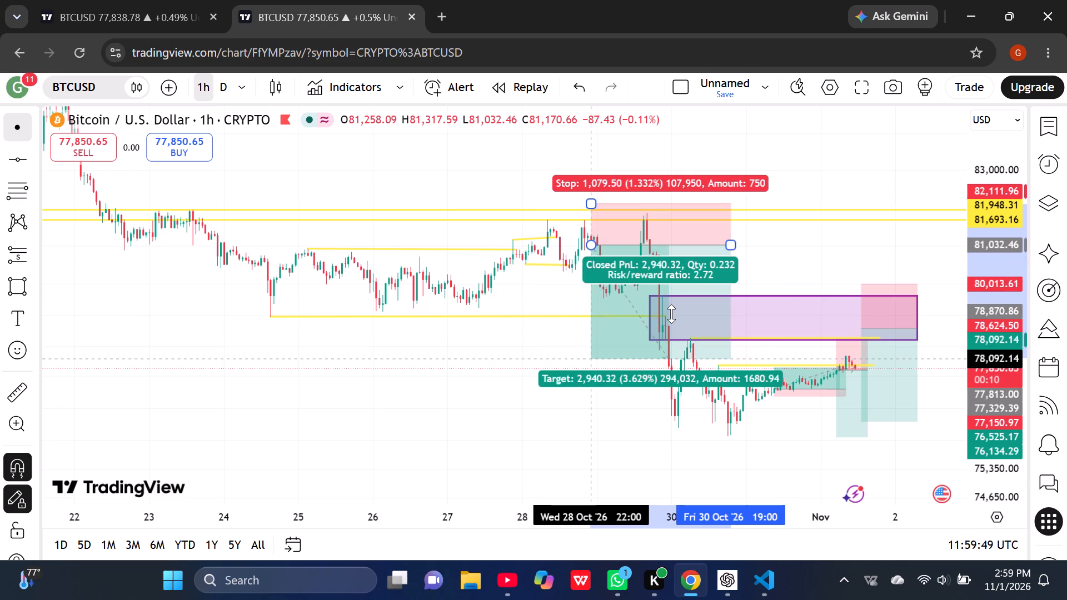
left_click_drag(671, 314, 667, 321)
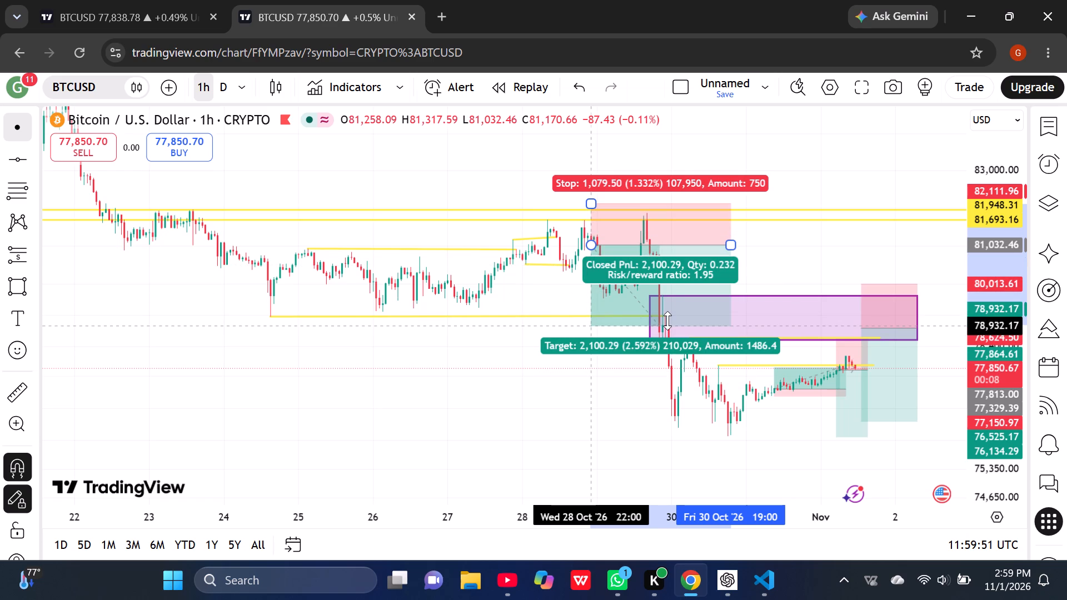
left_click_drag(667, 321, 666, 323)
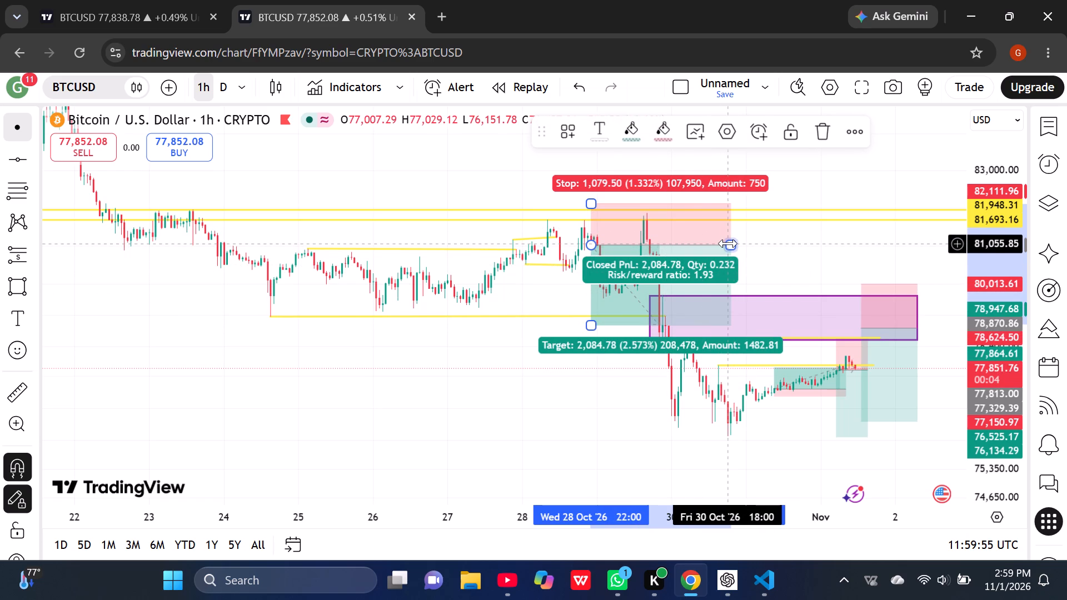
Shorten the 28 October 22:00 short position so it ends at about 02:00 on 30 October.
left_click_drag(728, 243, 679, 255)
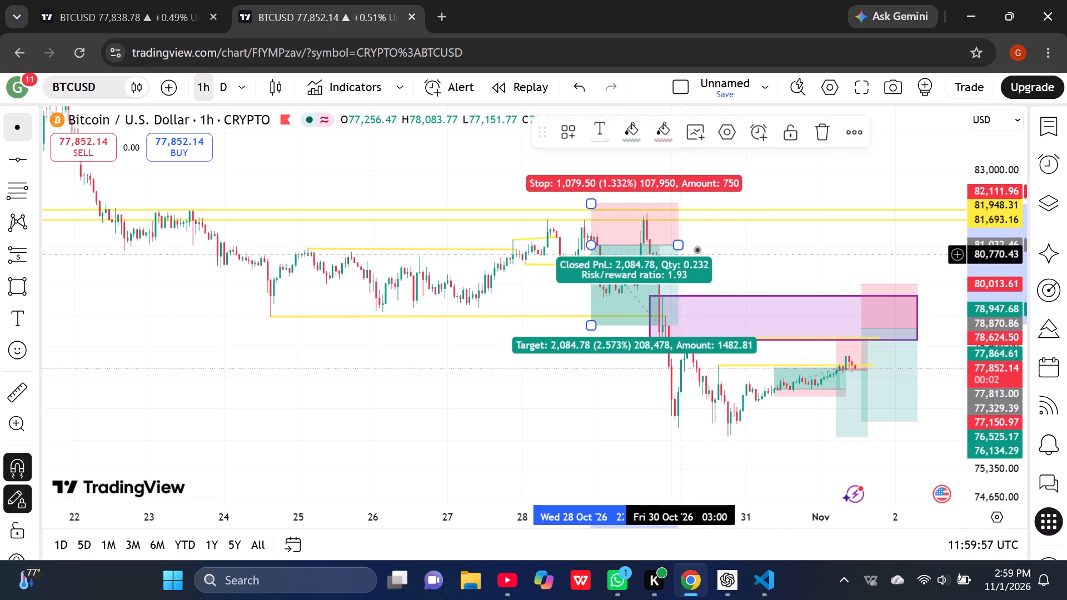
left_click(697, 249)
Switch the chart interval to 15 minutes.
scroll(697, 249, "left", 1)
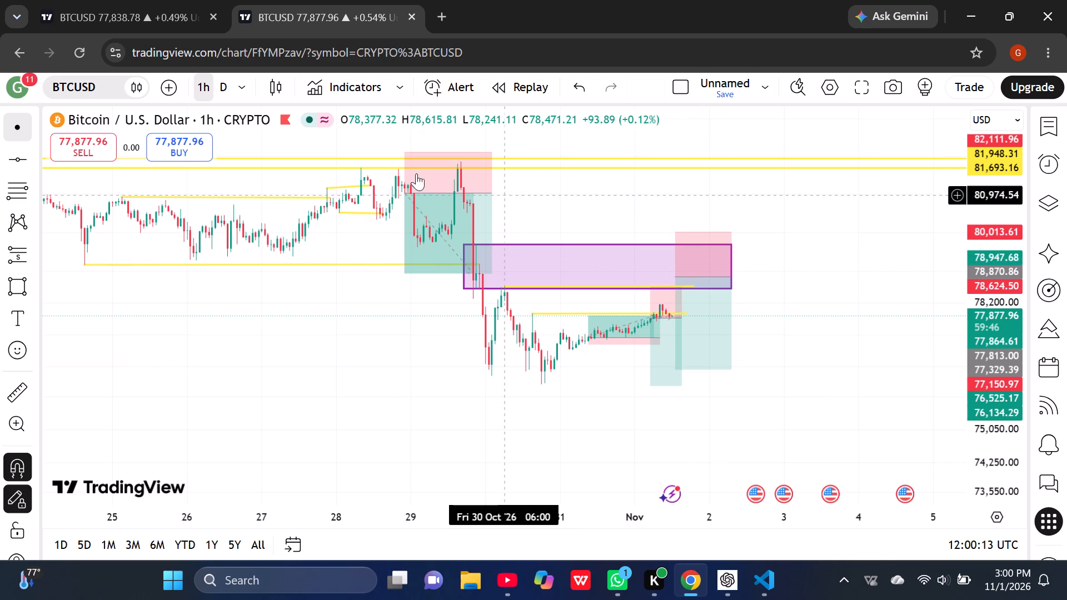
left_click(247, 77)
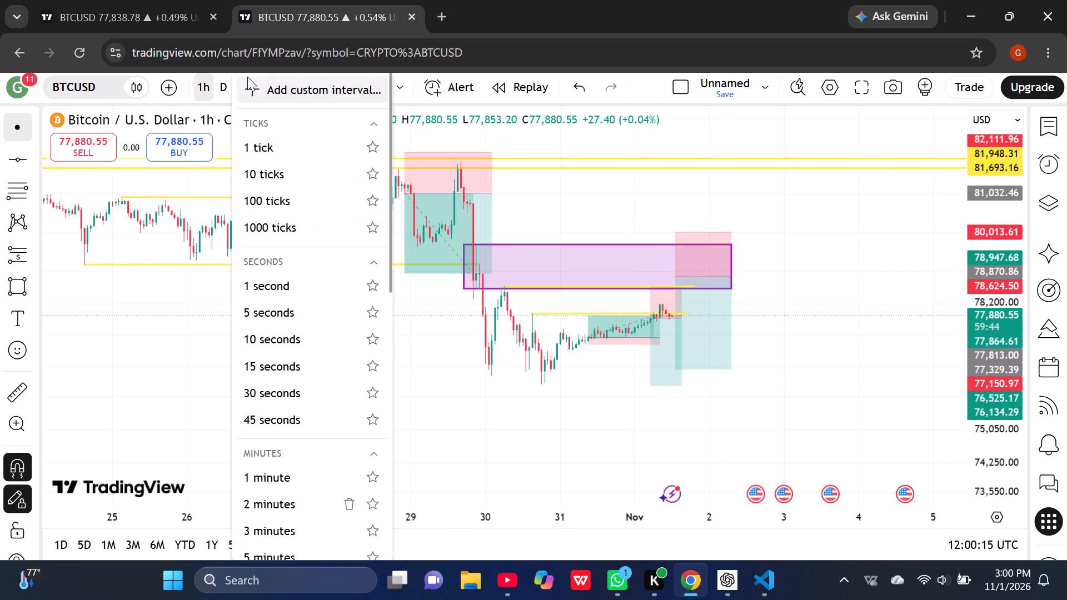
scroll(288, 268, "down", 5)
scroll(288, 268, "up", 1)
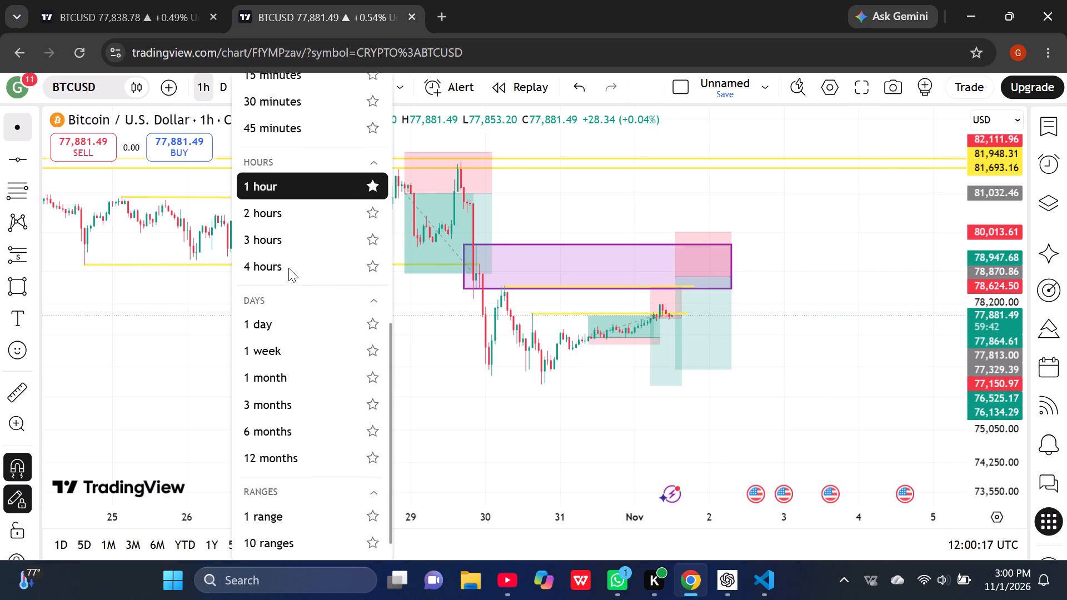
scroll(288, 268, "up", 1)
left_click(288, 182)
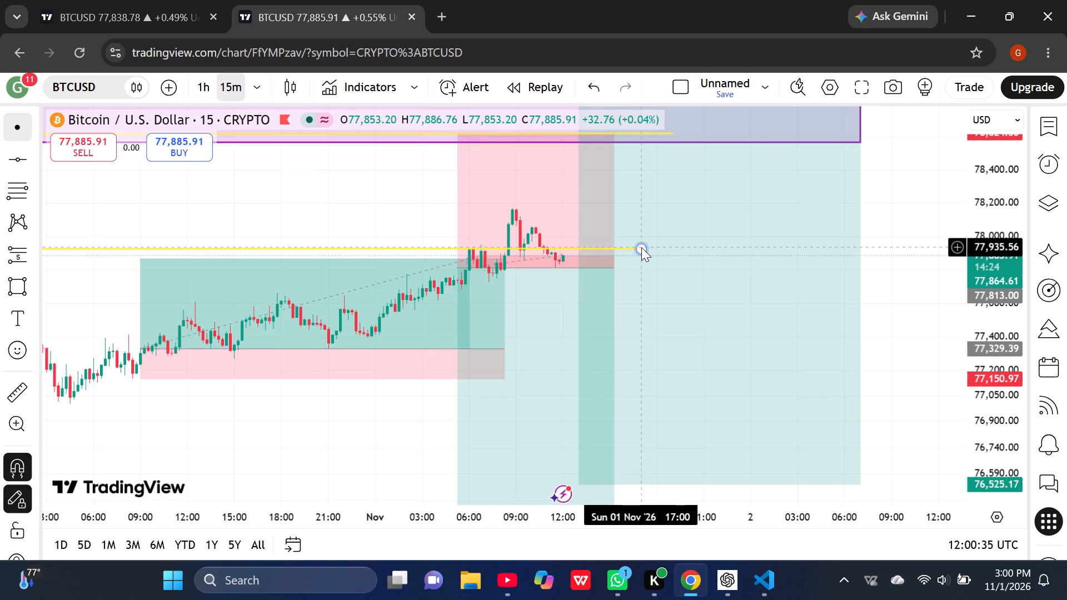
Shorten the lower yellow structure line to end at about 14:00 on 1 November, keeping it level near 77,935.
left_click_drag(641, 247, 597, 249)
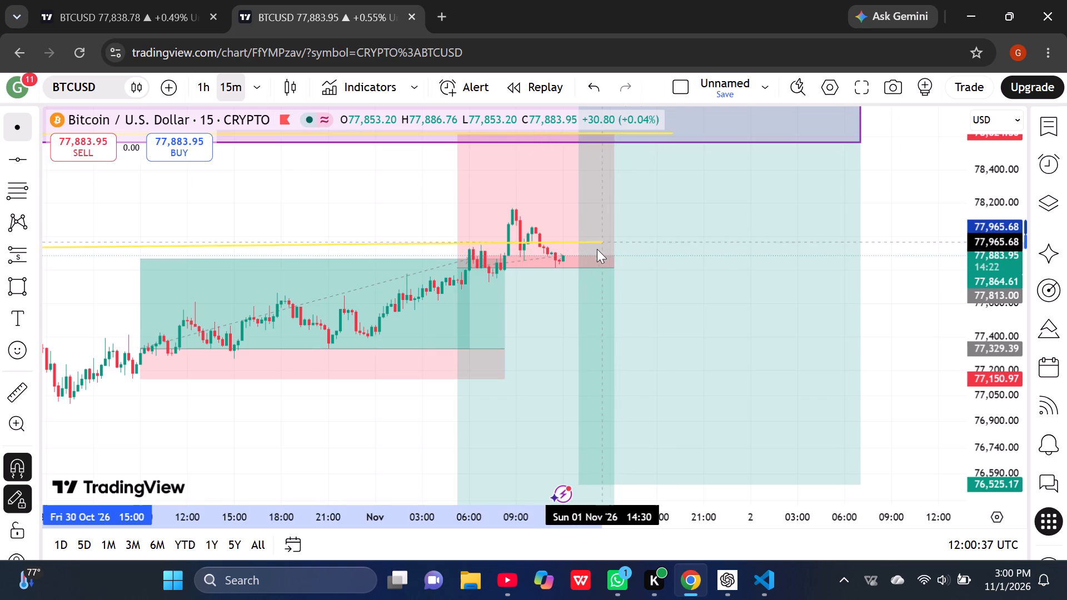
left_click_drag(597, 249, 594, 247)
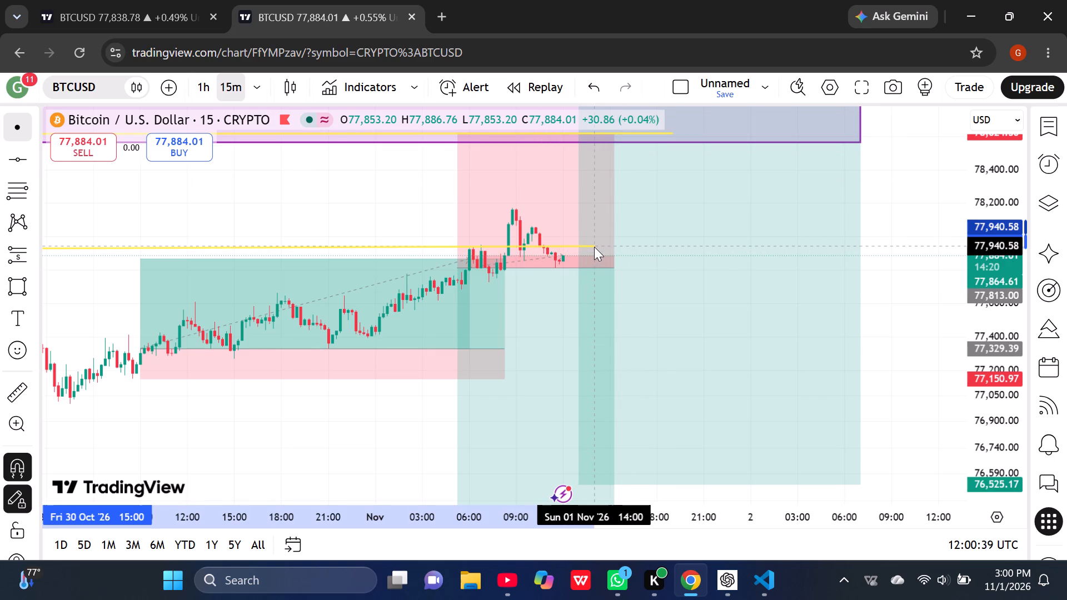
left_click_drag(594, 247, 592, 248)
left_click(924, 226)
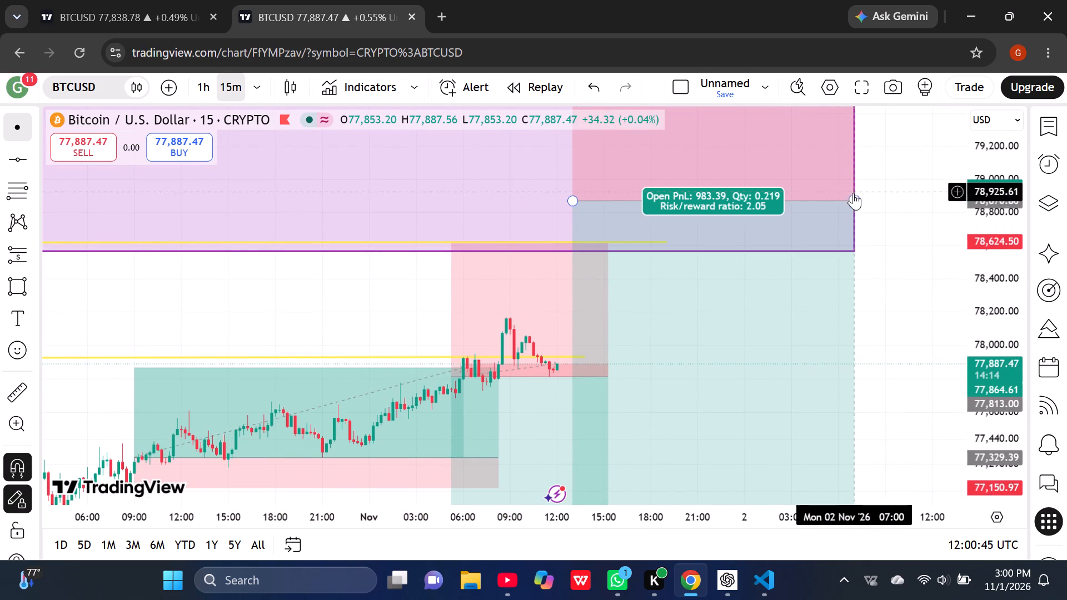
Shorten the short position with the 78,870.86 entry so it ends at about 21:30 on 1 November.
left_click_drag(852, 199, 806, 205)
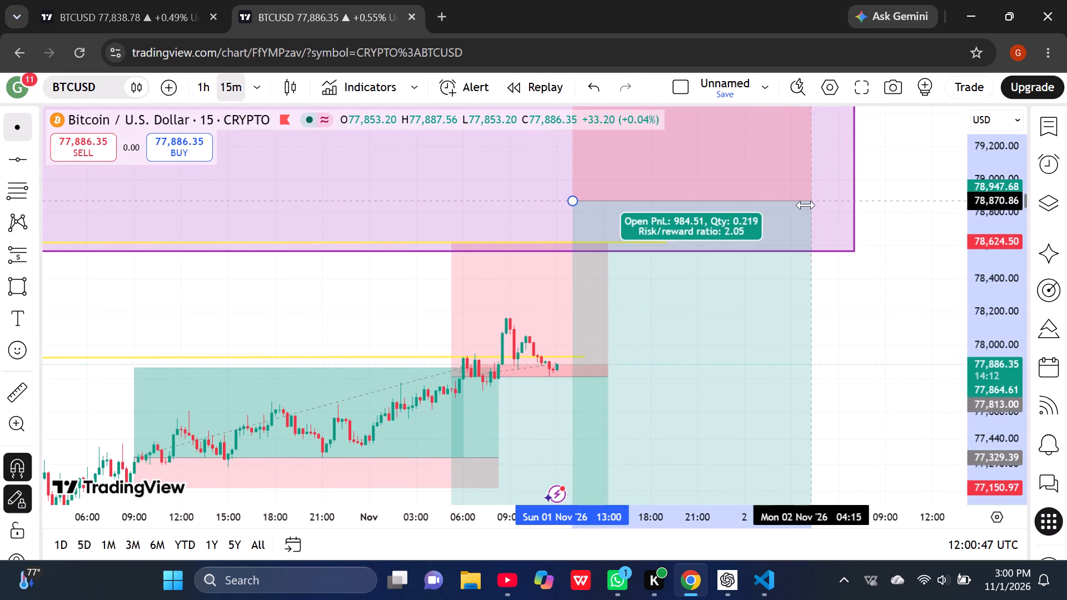
left_click_drag(806, 205, 707, 232)
left_click(761, 259)
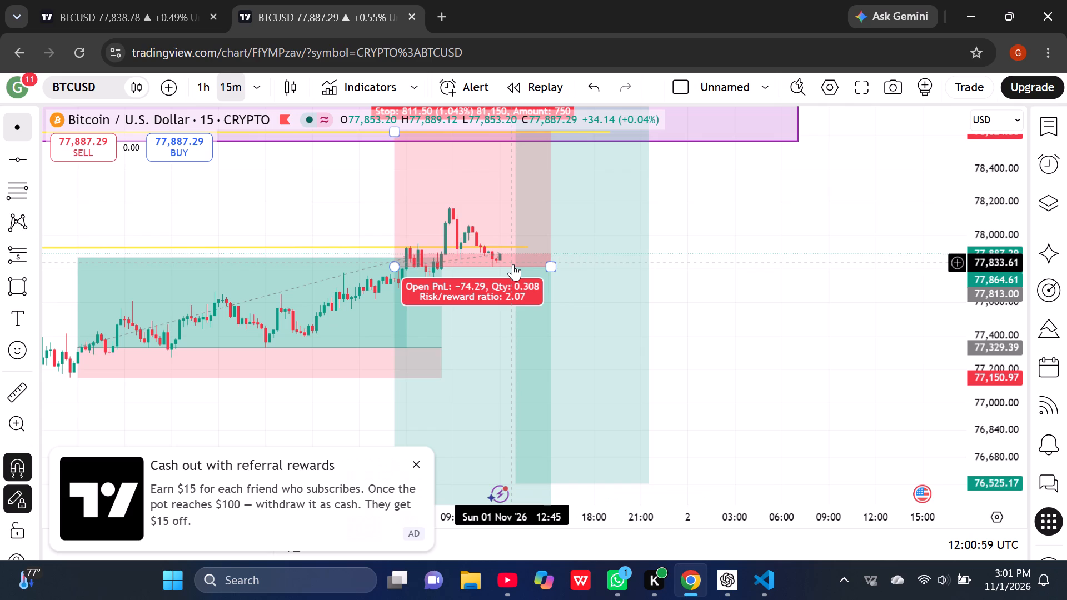
Move the short position starting around 05:15 on 1 November up so its entry sits at about 77,918, just under the yellow line.
left_click_drag(513, 264, 513, 253)
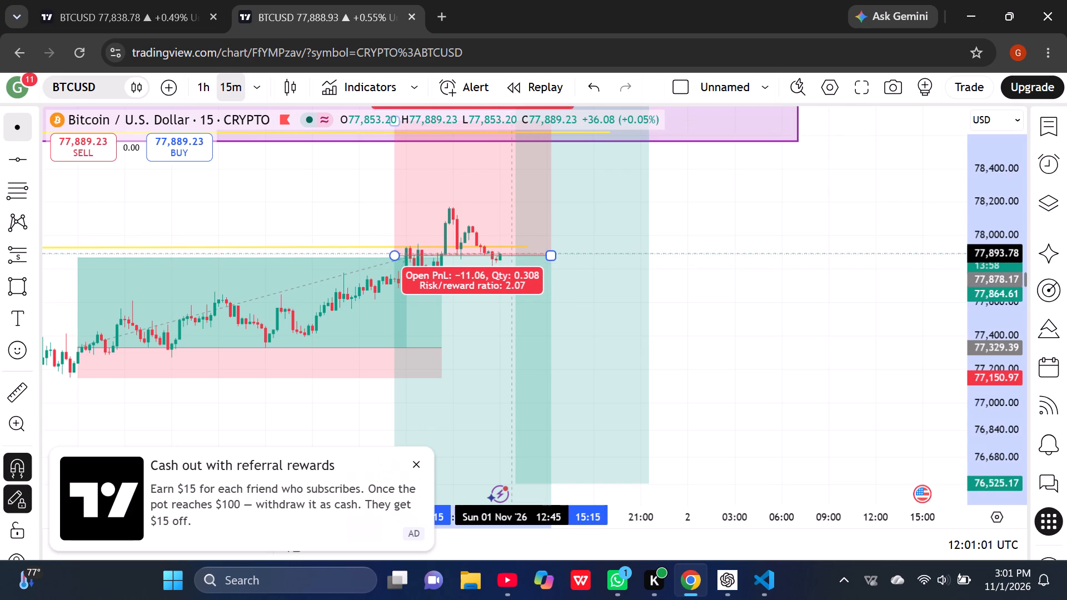
left_click_drag(513, 253, 513, 250)
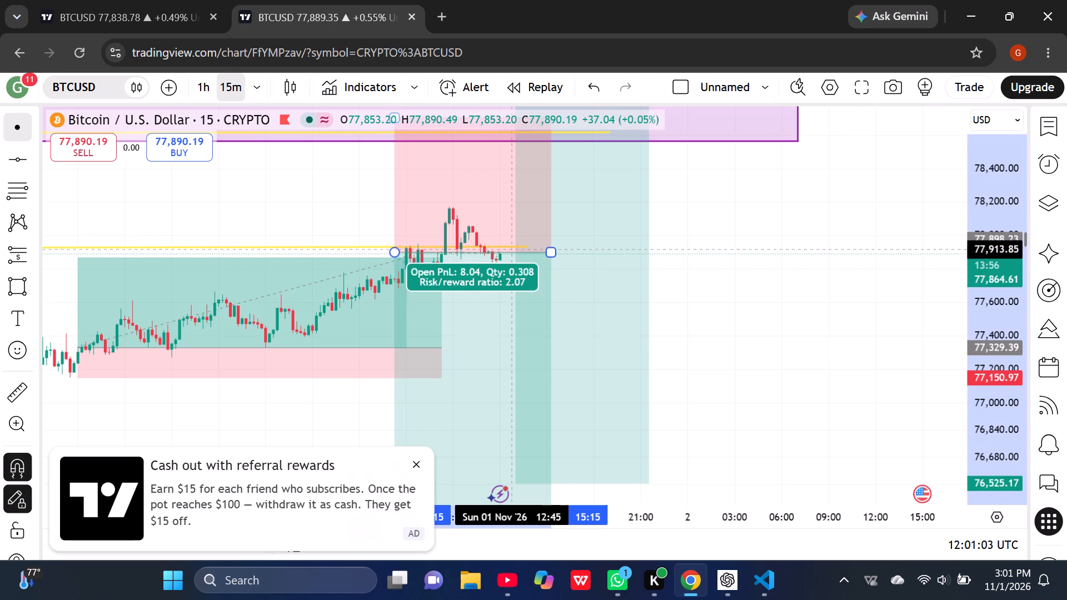
left_click_drag(513, 250, 513, 247)
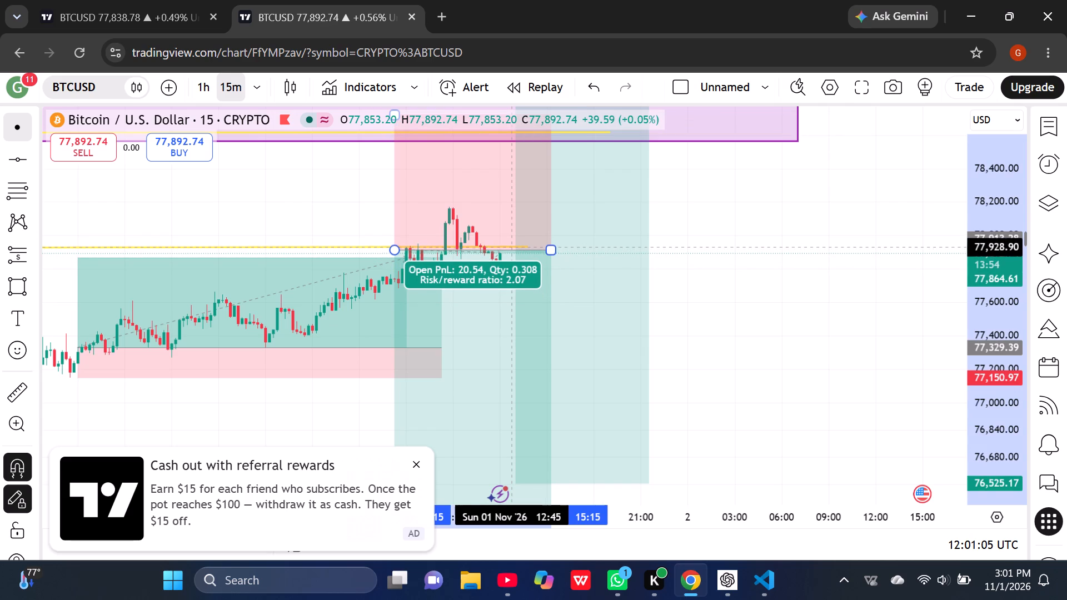
left_click_drag(513, 247, 513, 247)
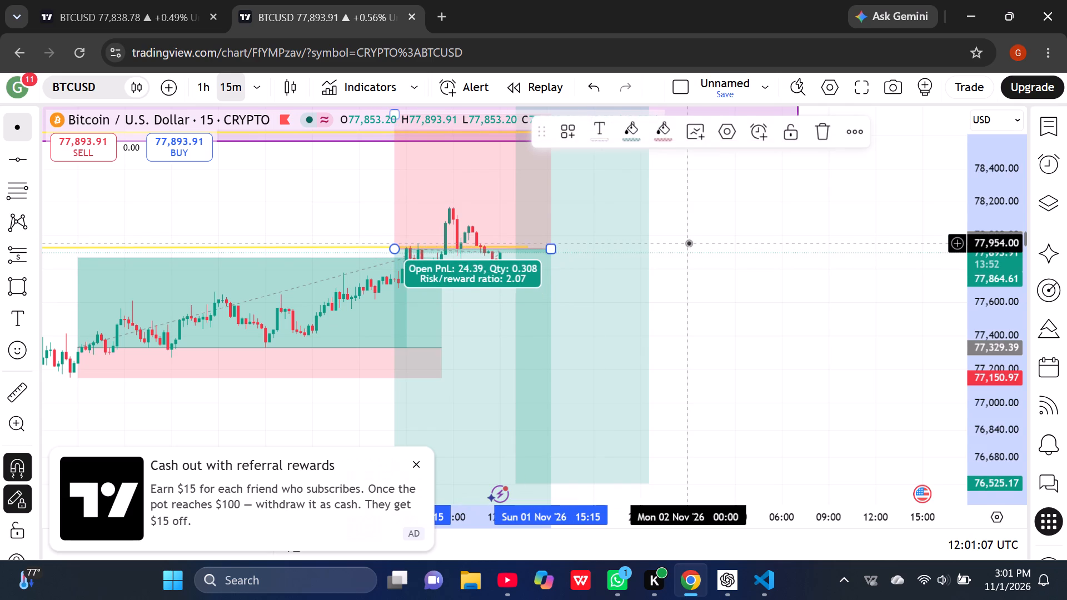
Deselect the short position and dismiss the referral rewards advertisement.
left_click(689, 243)
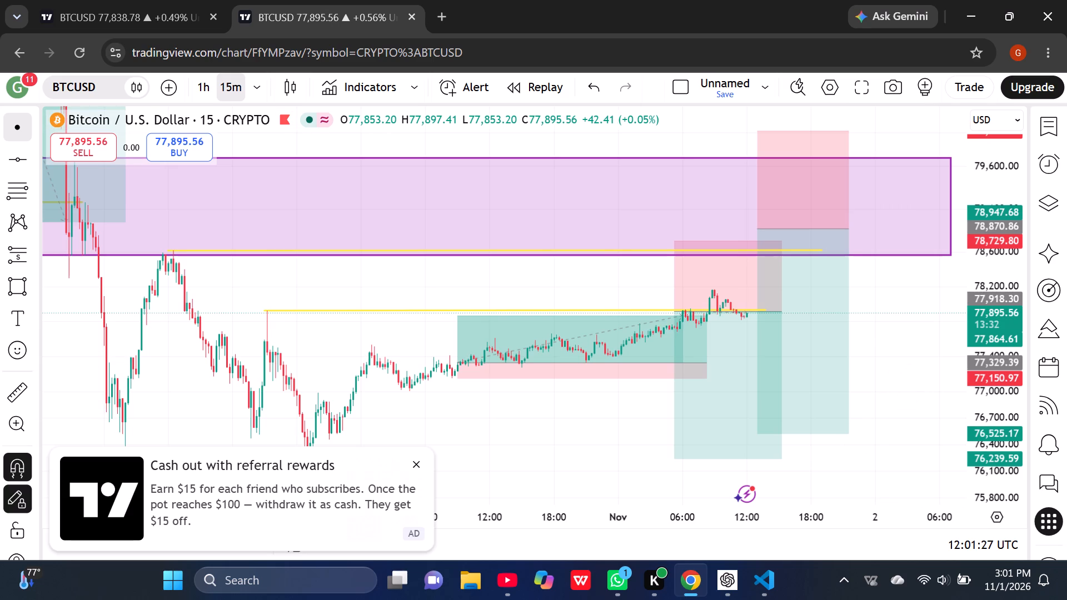
left_click(413, 460)
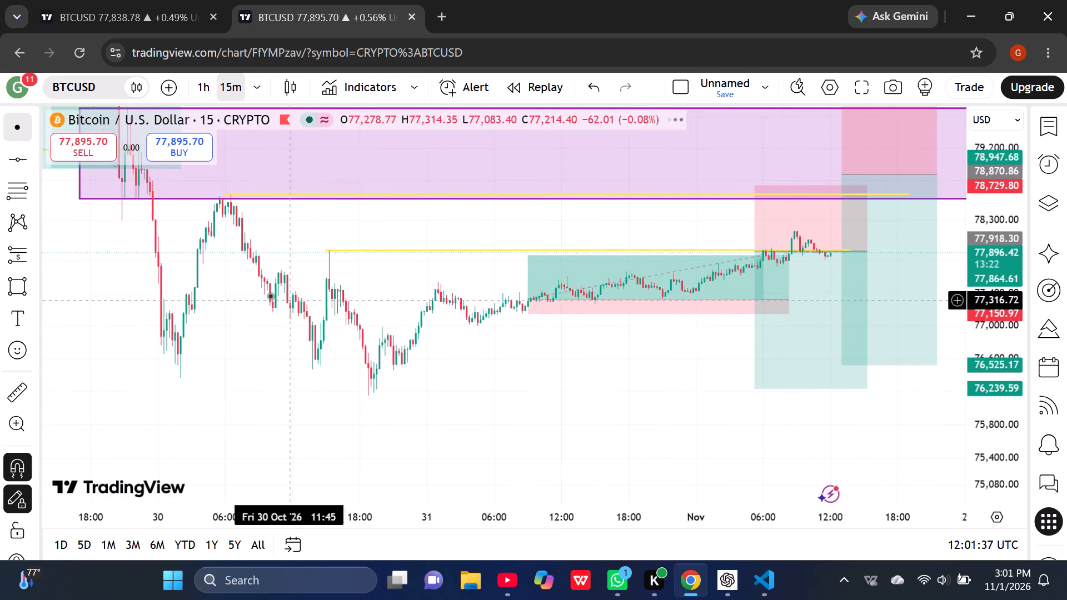
Place a yellow horizontal line at the 02:00 low on 30 October, at 76,359.72.
left_click(15, 164)
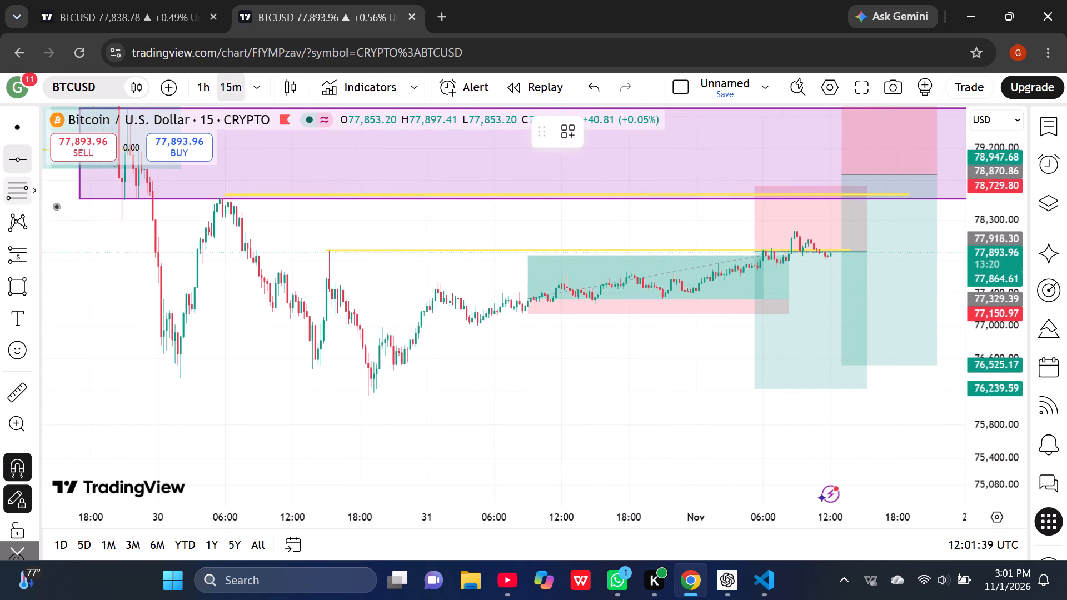
left_click(181, 391)
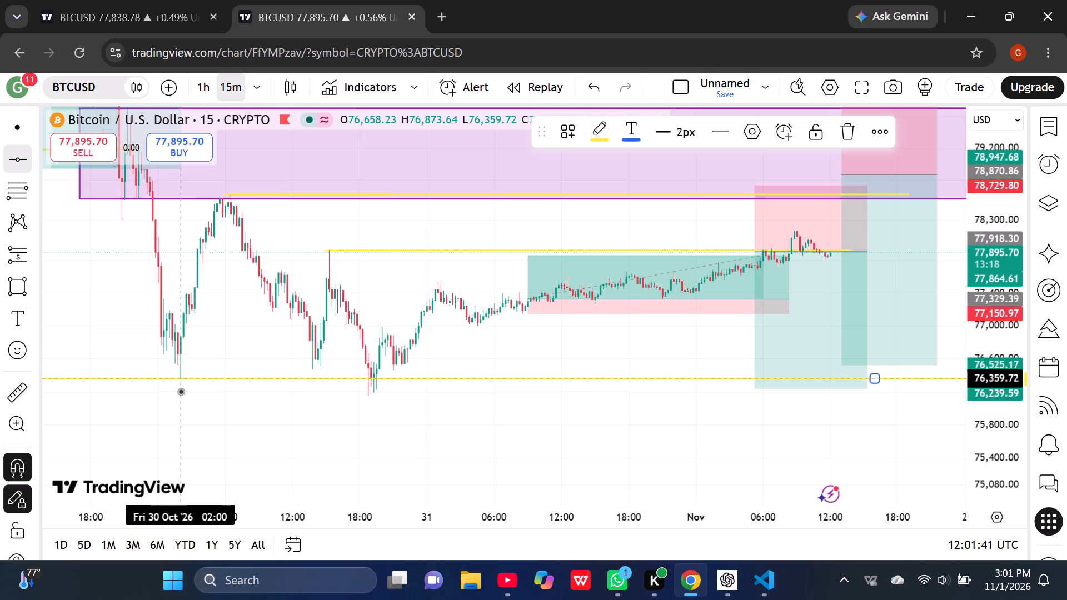
left_click(16, 127)
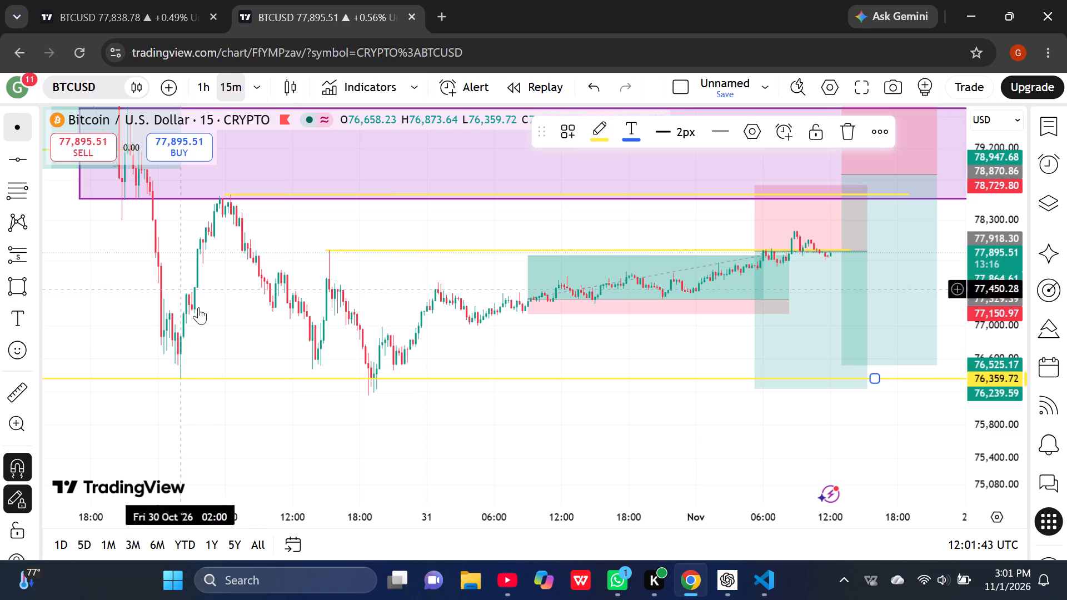
left_click(202, 316)
Draw a purple rectangle zone from about 18:45 on 30 October to 17:30 on 1 November, between about 76,487 and 76,115.
scroll(202, 316, "left", 1)
scroll(202, 316, "up", 1)
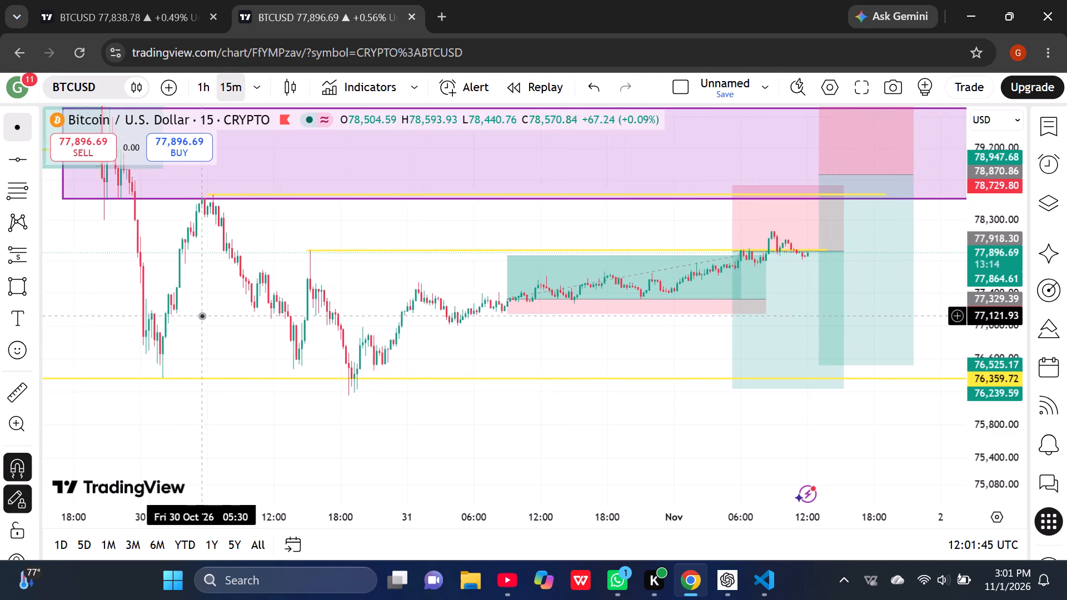
scroll(202, 316, "up", 1)
scroll(202, 316, "left", 1)
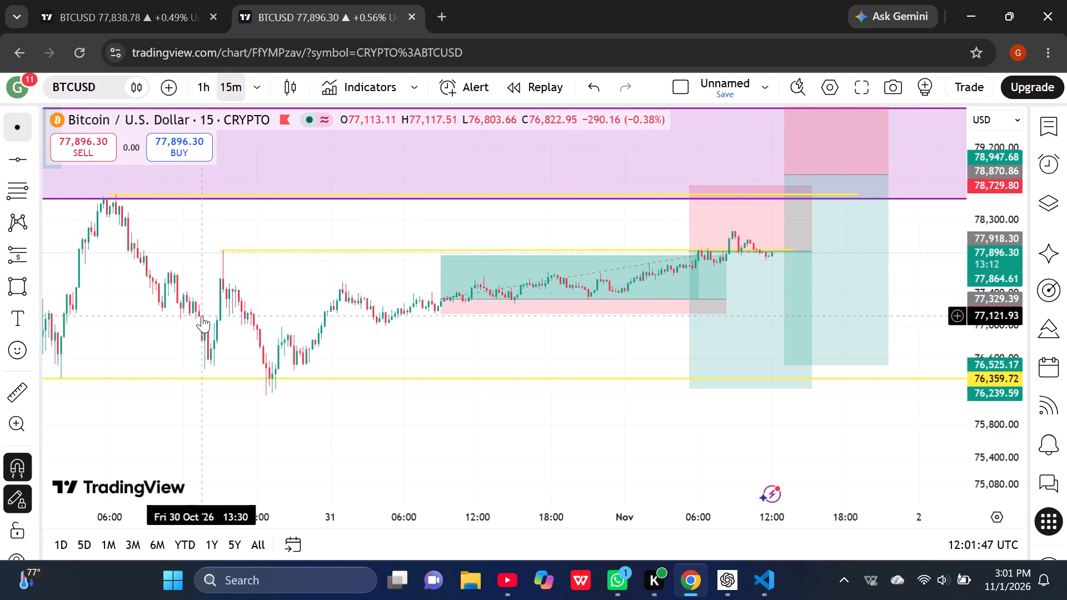
left_click(11, 281)
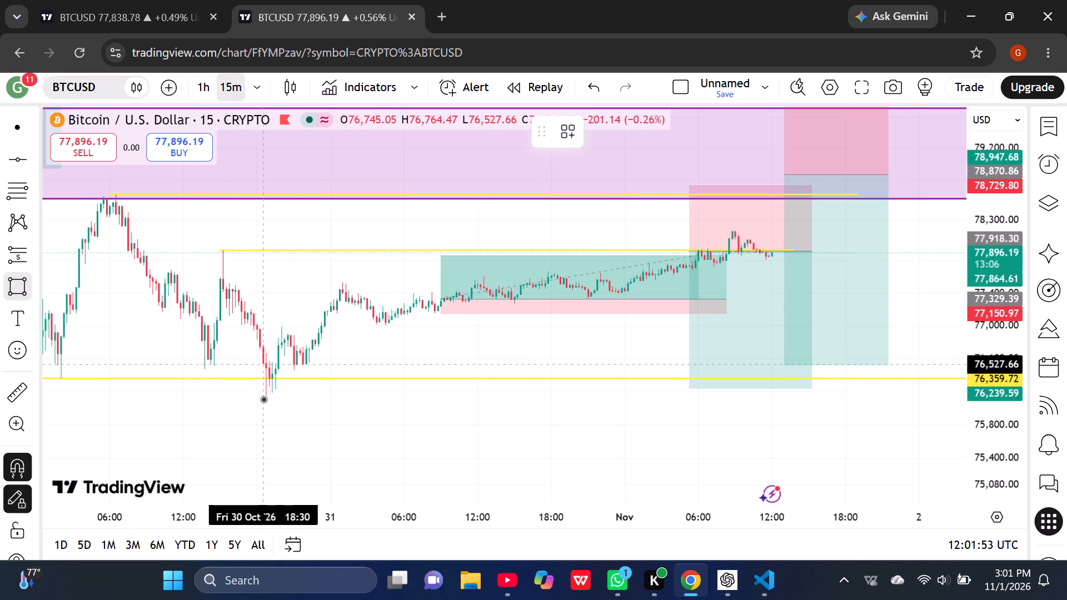
left_click(266, 366)
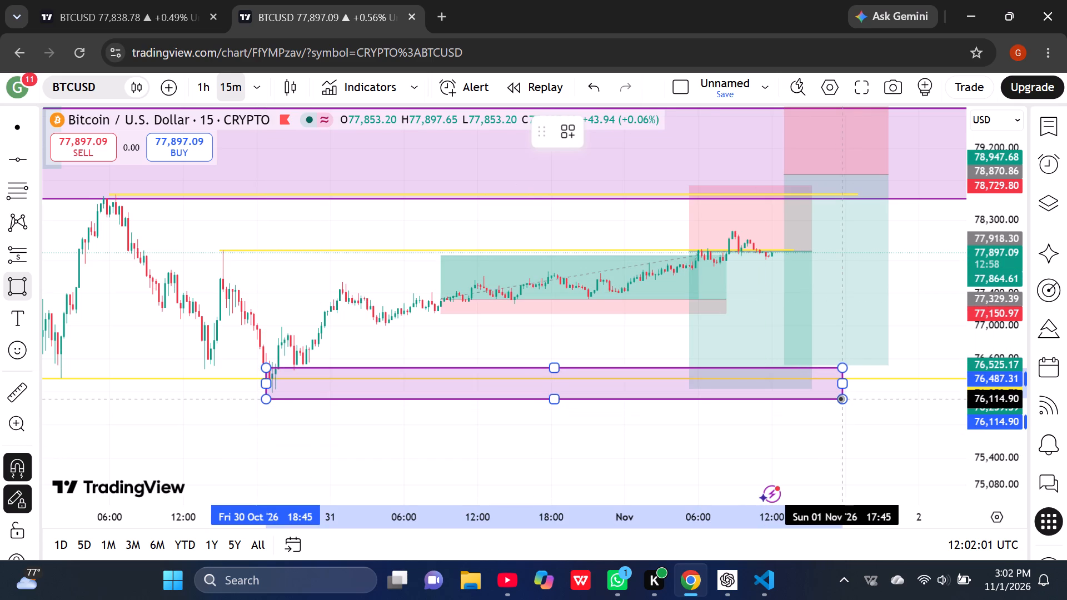
left_click(840, 398)
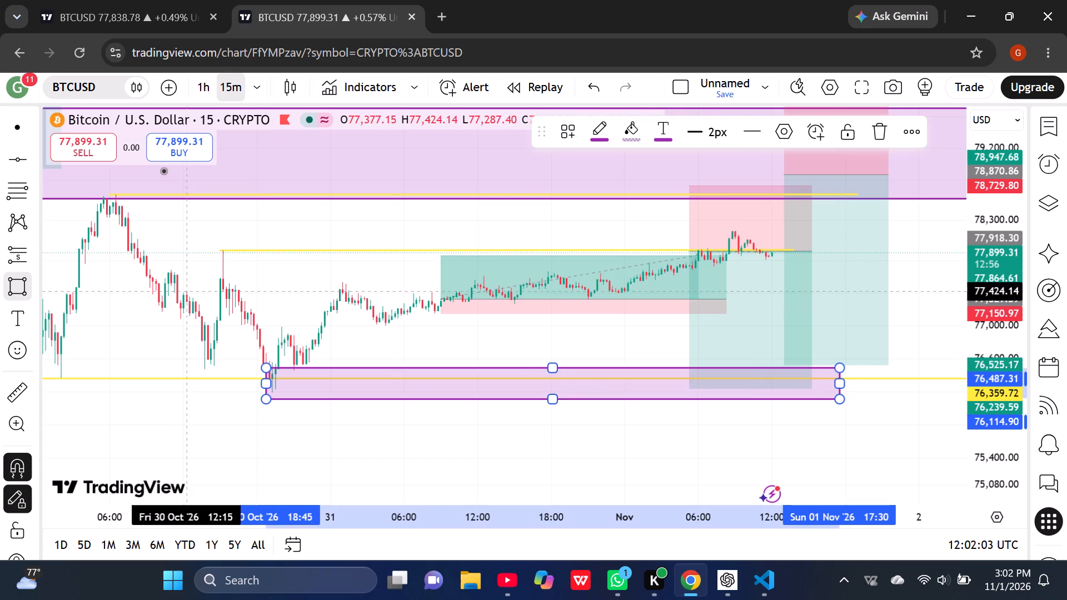
left_click(7, 117)
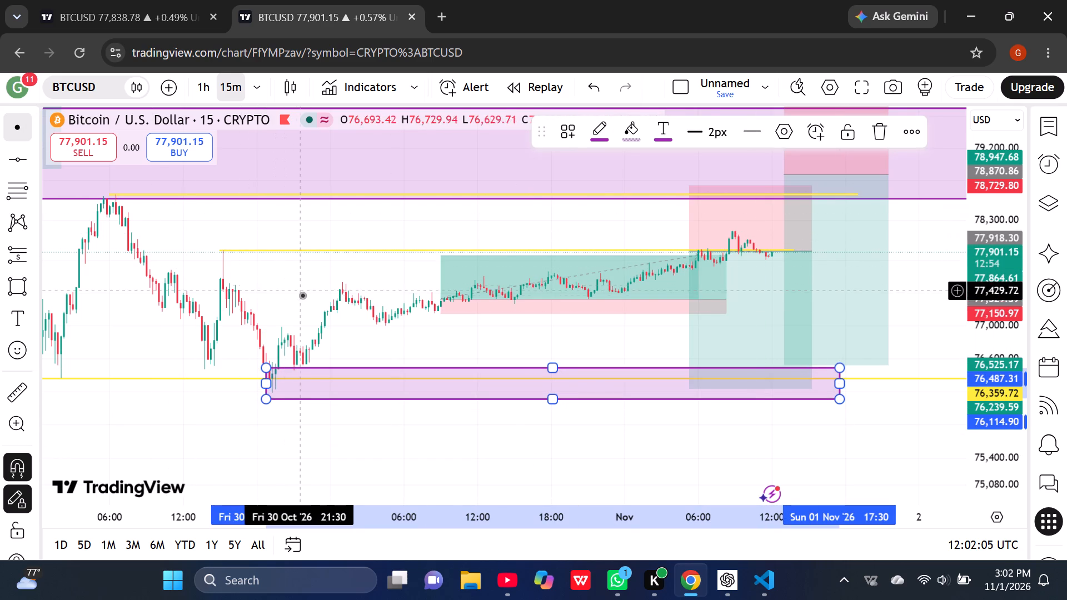
left_click(302, 295)
Move and stretch the lower purple zone to span about 76,145 to 76,561, from 18:00 on 30 October to 17:15 on 1 November.
left_click(522, 398)
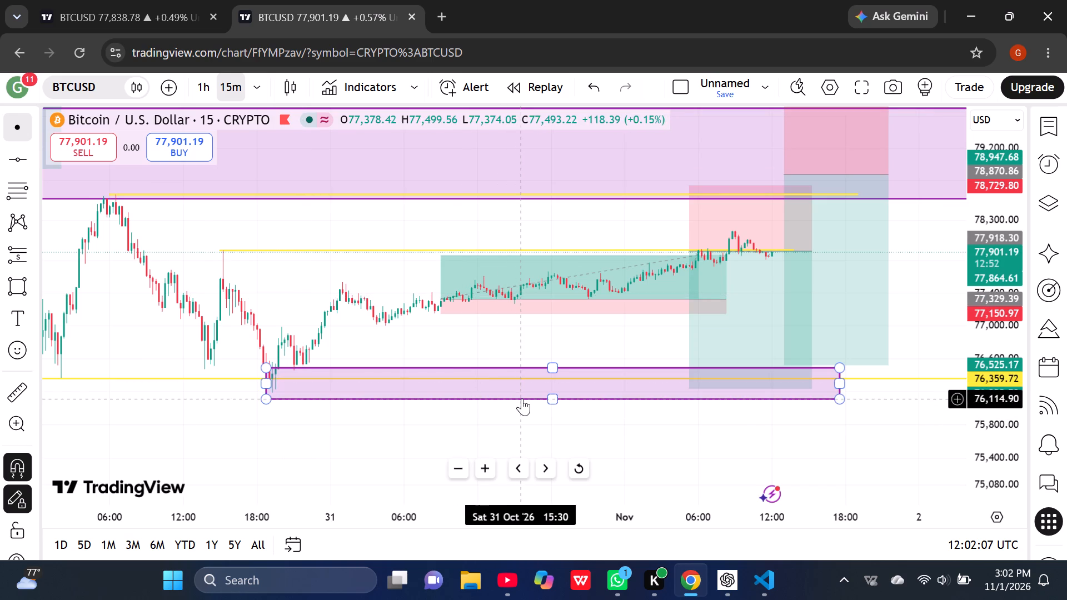
left_click_drag(575, 386, 567, 384)
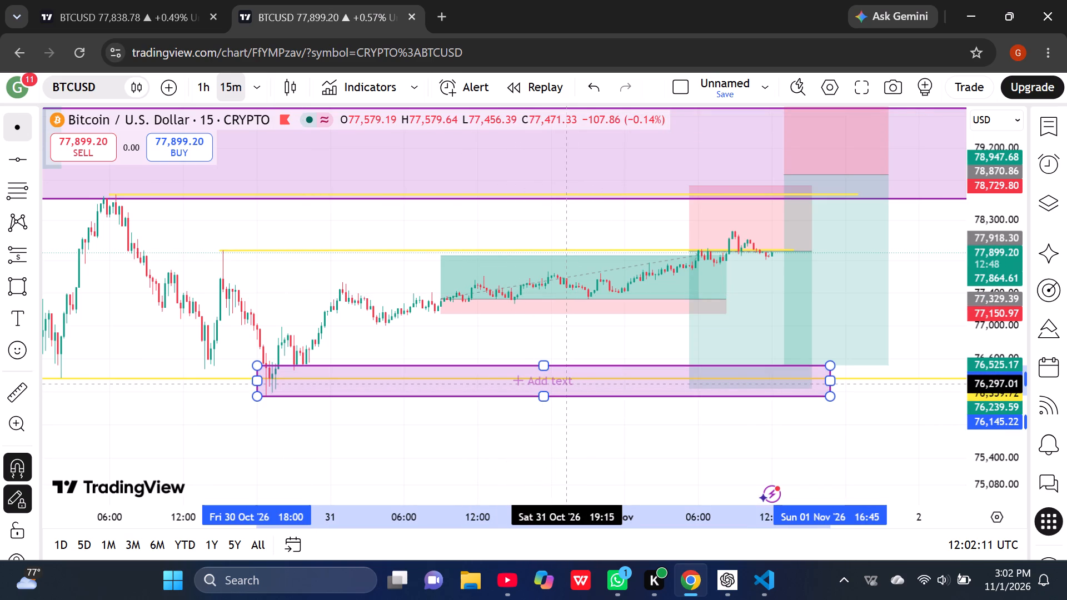
left_click_drag(567, 384, 567, 383)
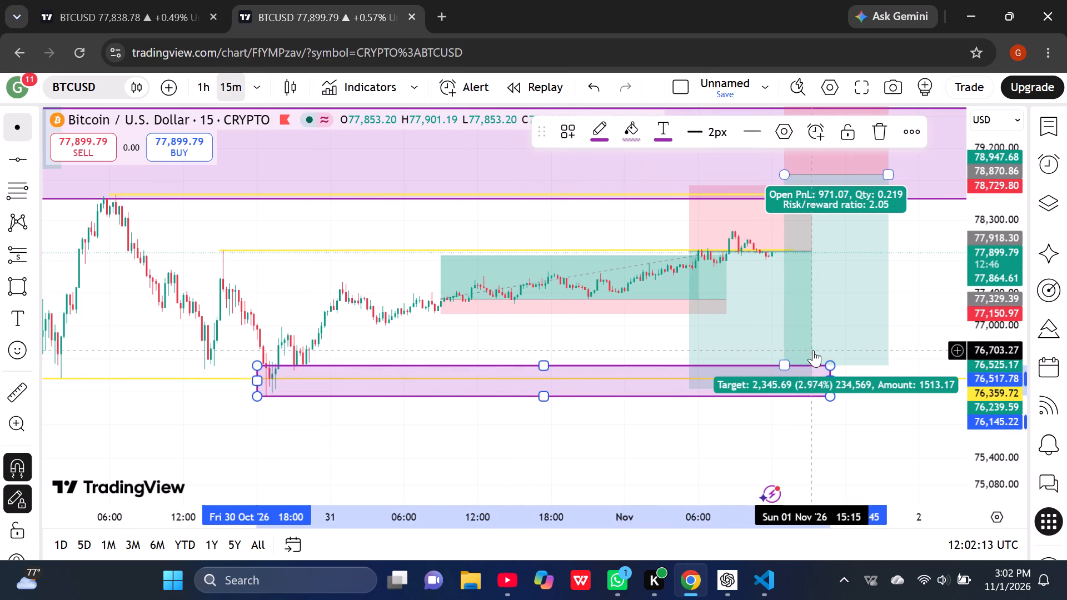
left_click(833, 361)
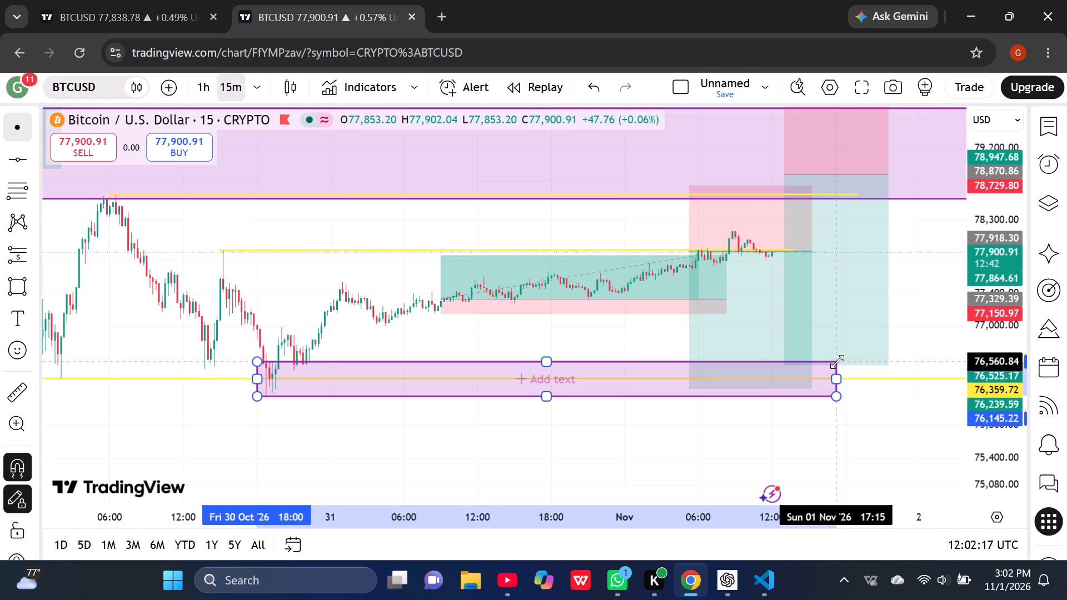
left_click(898, 342)
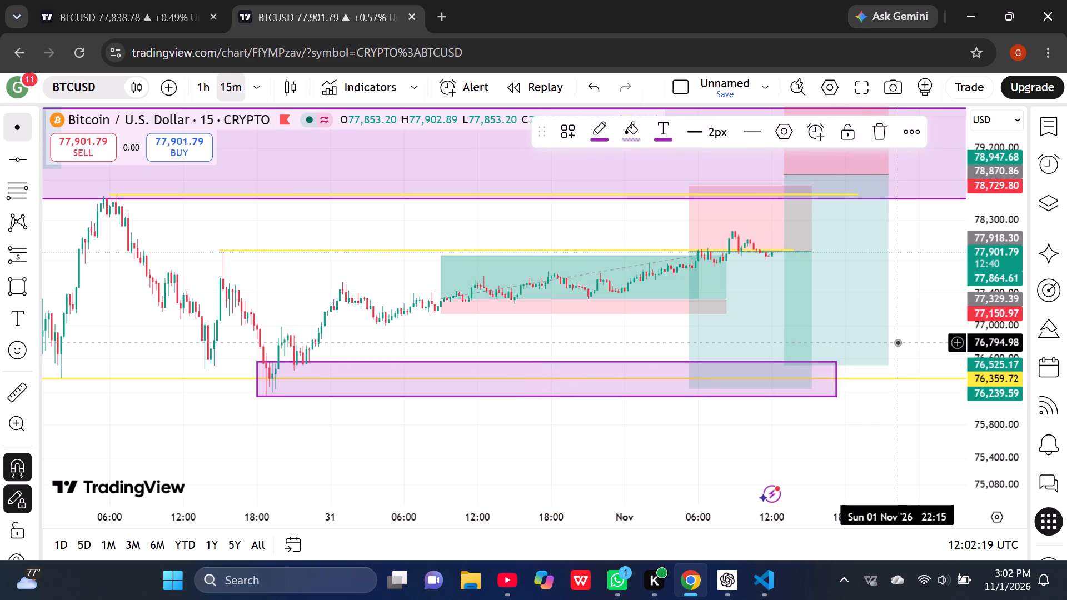
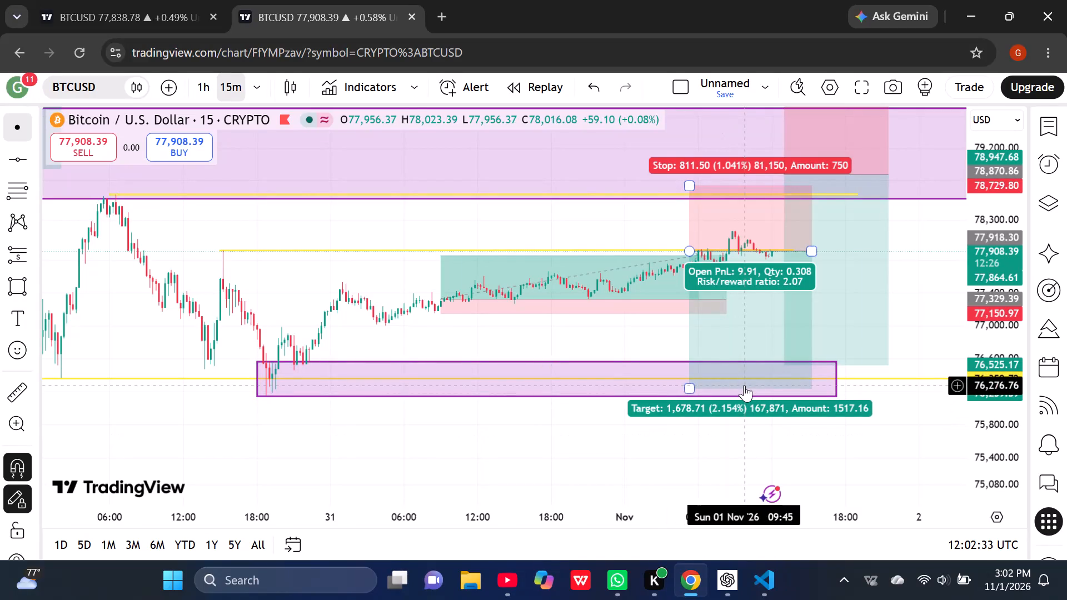
Lower the stop of the short position entered at 77,918.30 to about 78,166 and shorten its end to 13:00 on 1 November.
scroll(770, 329, "left", 1)
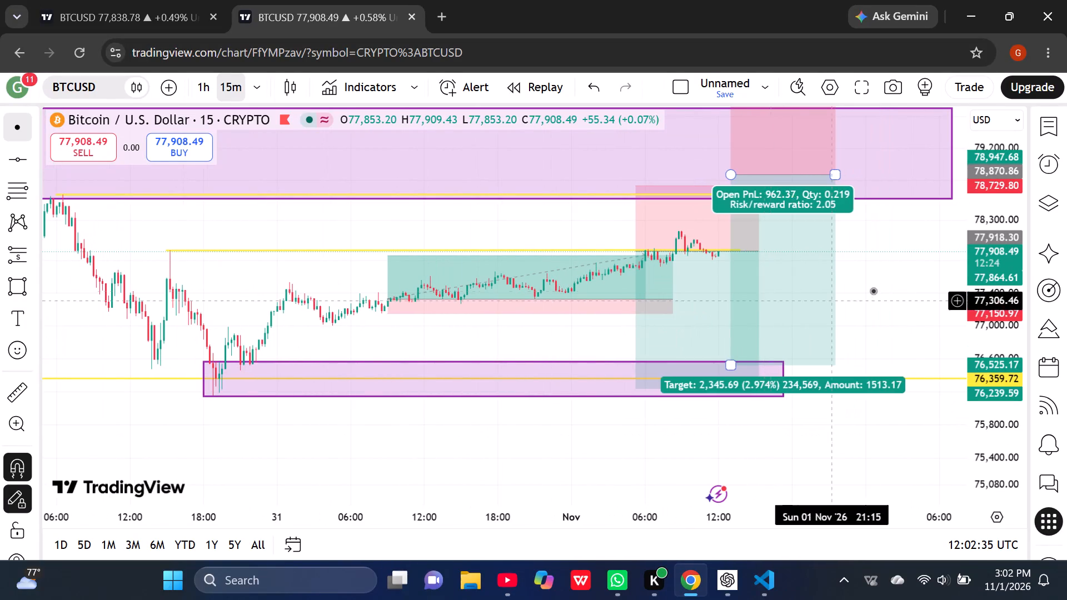
left_click(873, 291)
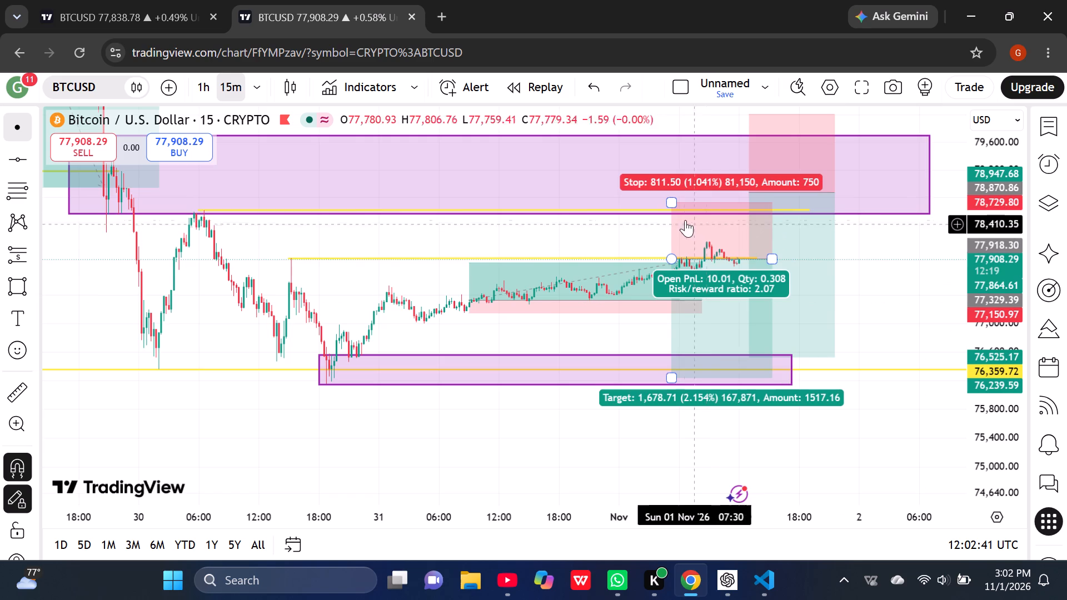
left_click_drag(675, 203, 748, 219)
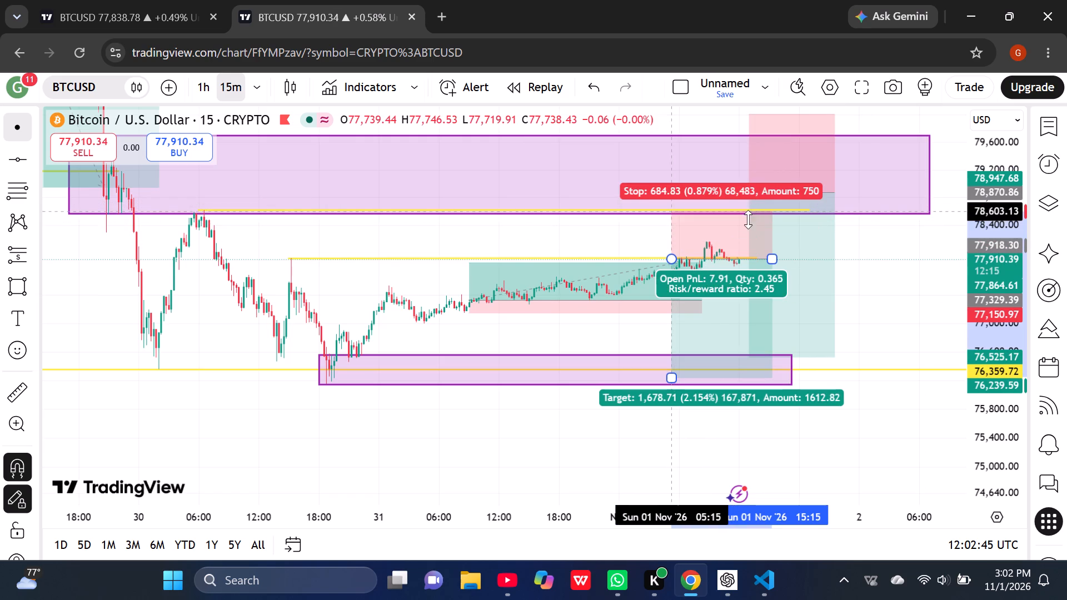
left_click_drag(748, 219, 709, 235)
left_click(864, 253)
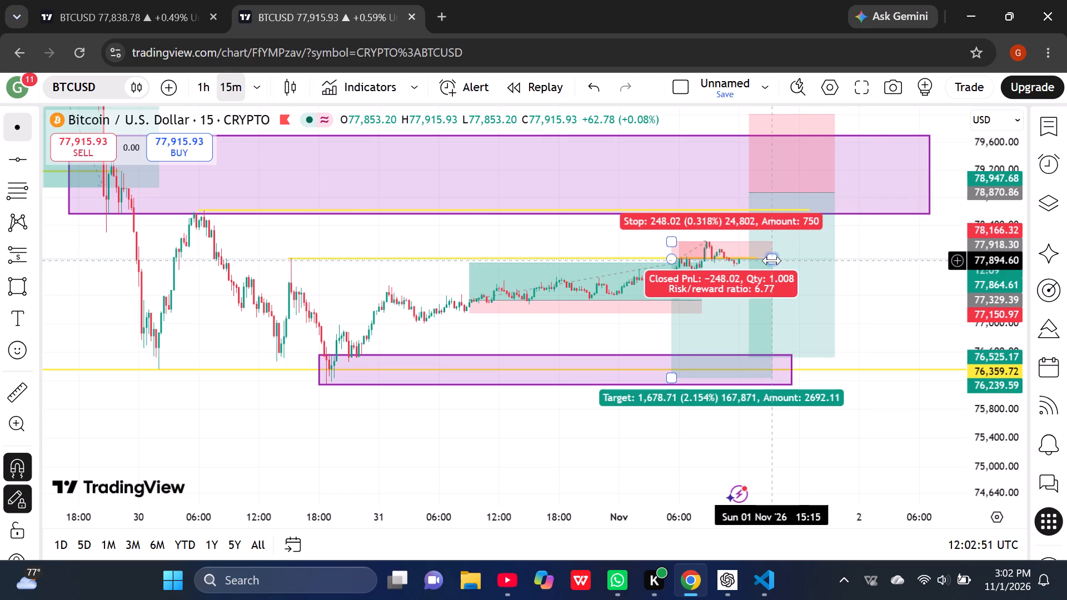
left_click_drag(772, 261, 750, 262)
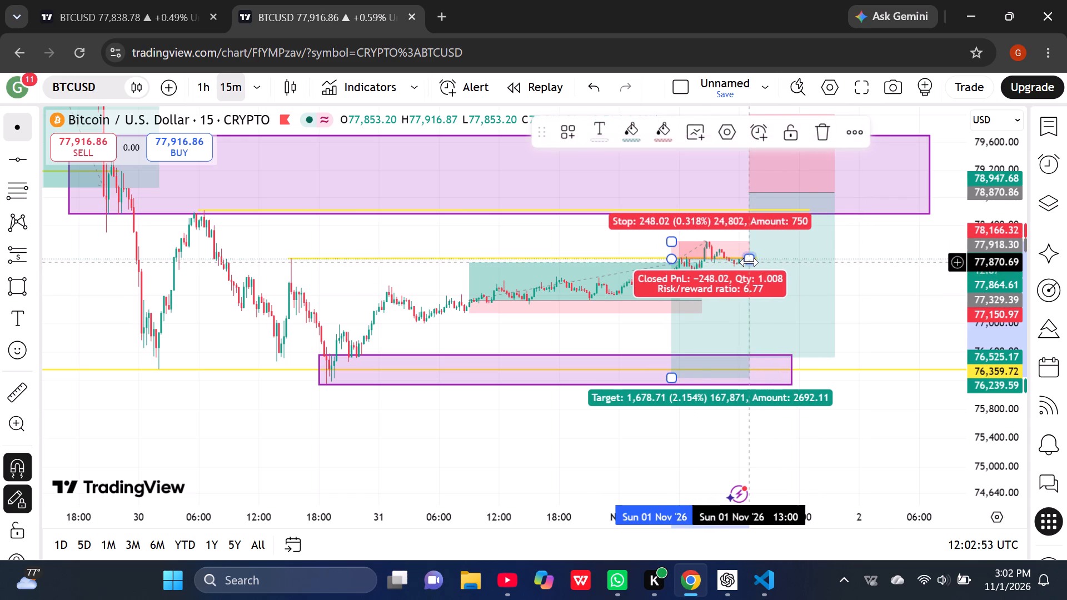
Raise the same short position's profit target to about 77,169 and deselect it.
left_click_drag(670, 374, 730, 329)
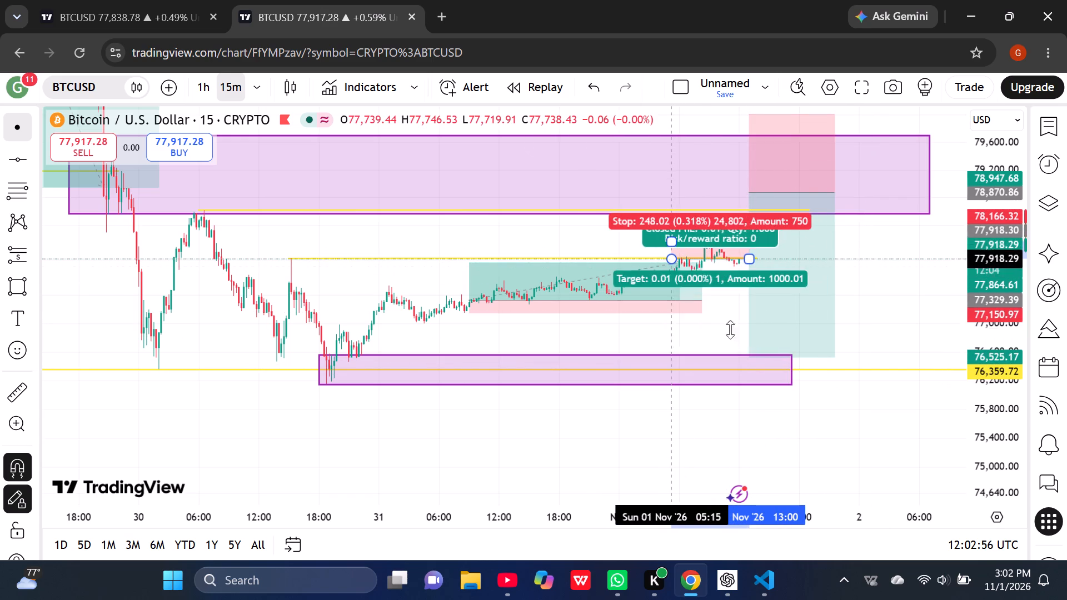
left_click_drag(730, 329, 766, 306)
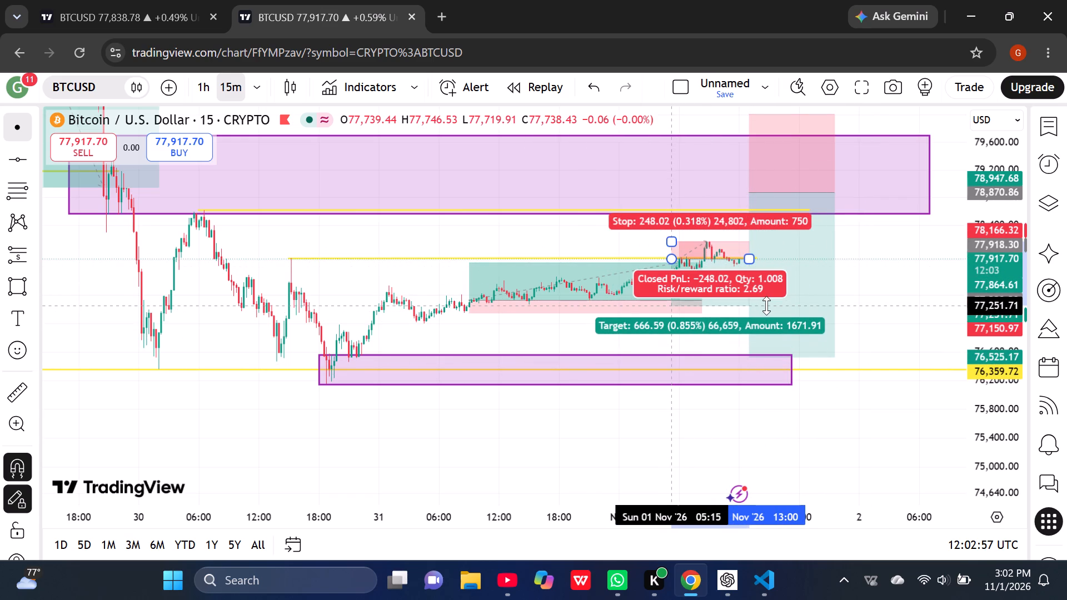
left_click_drag(766, 306, 766, 312)
left_click(860, 262)
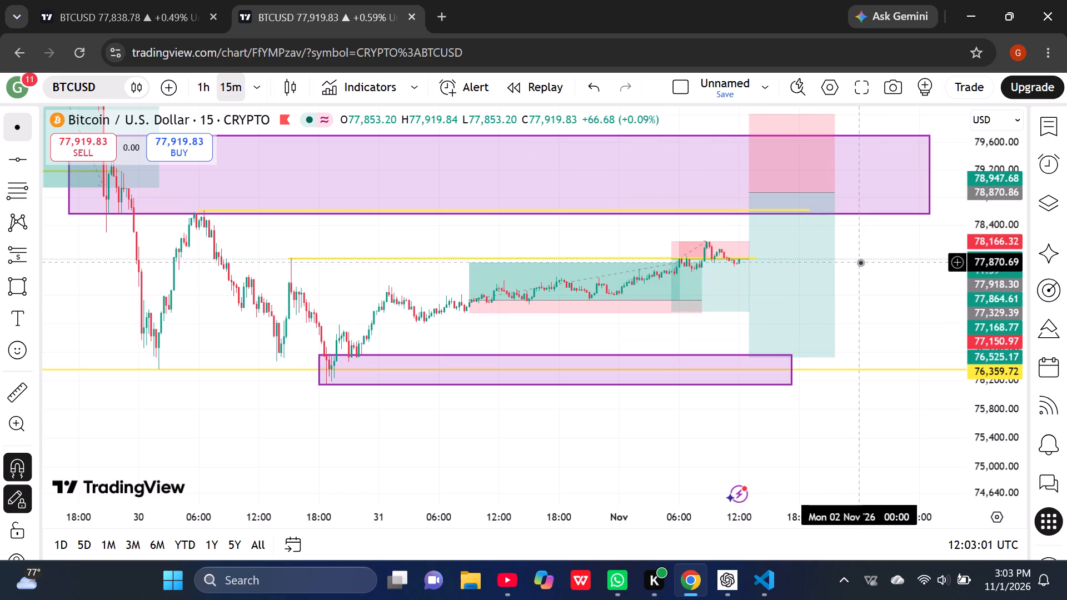
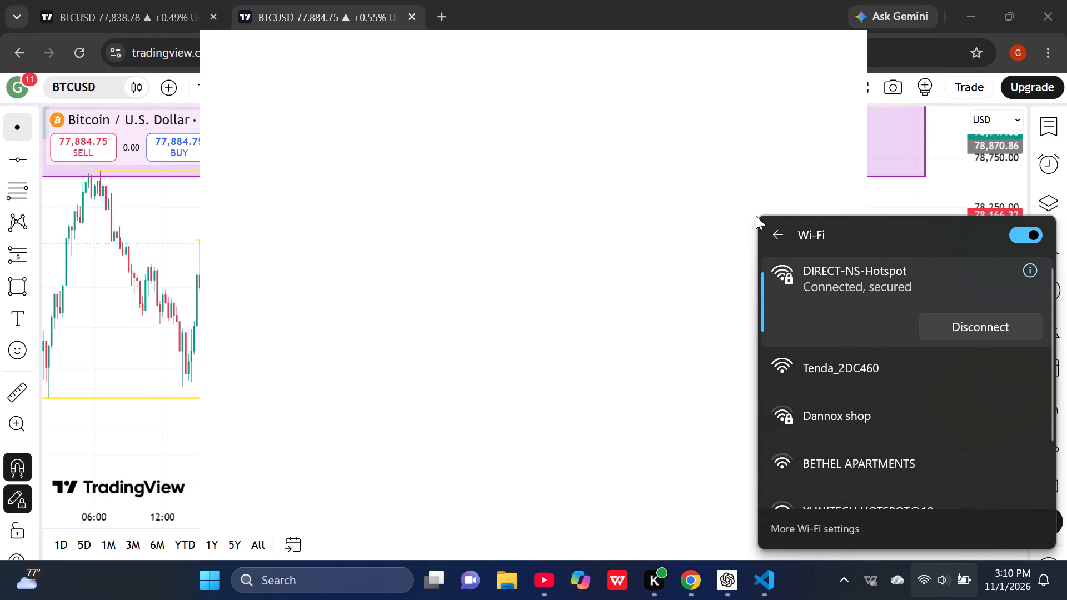
Dismiss the Wi-Fi network list and return to the BTCUSD 15-minute chart.
double_click(889, 199)
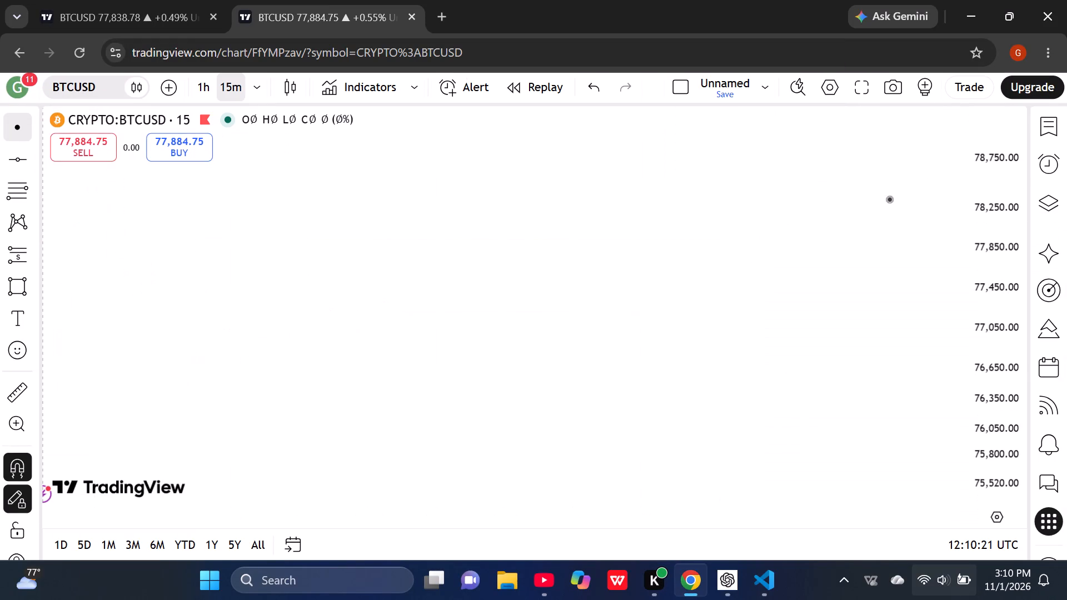
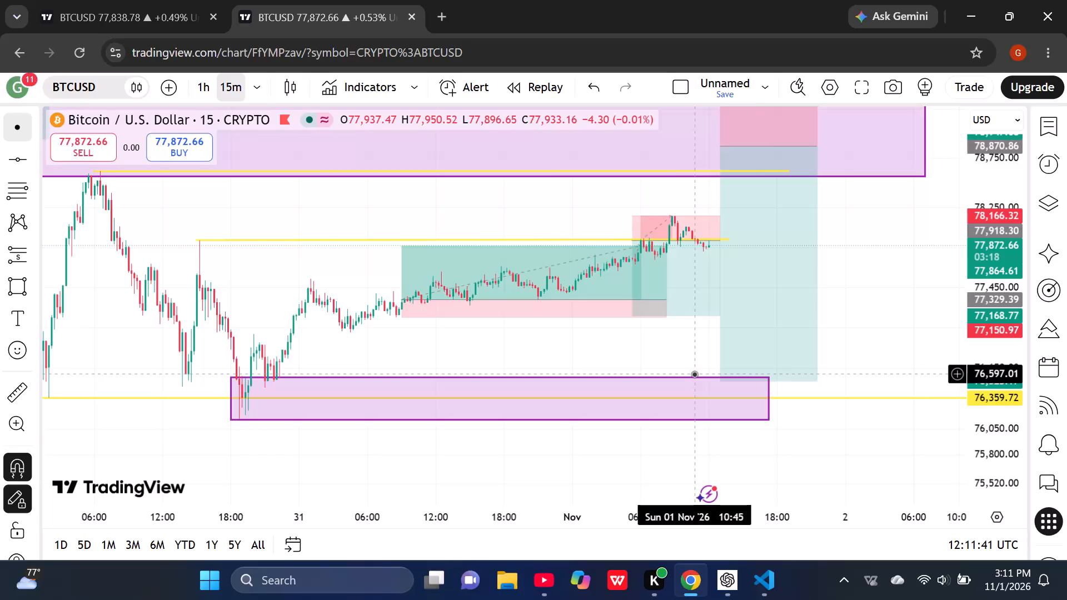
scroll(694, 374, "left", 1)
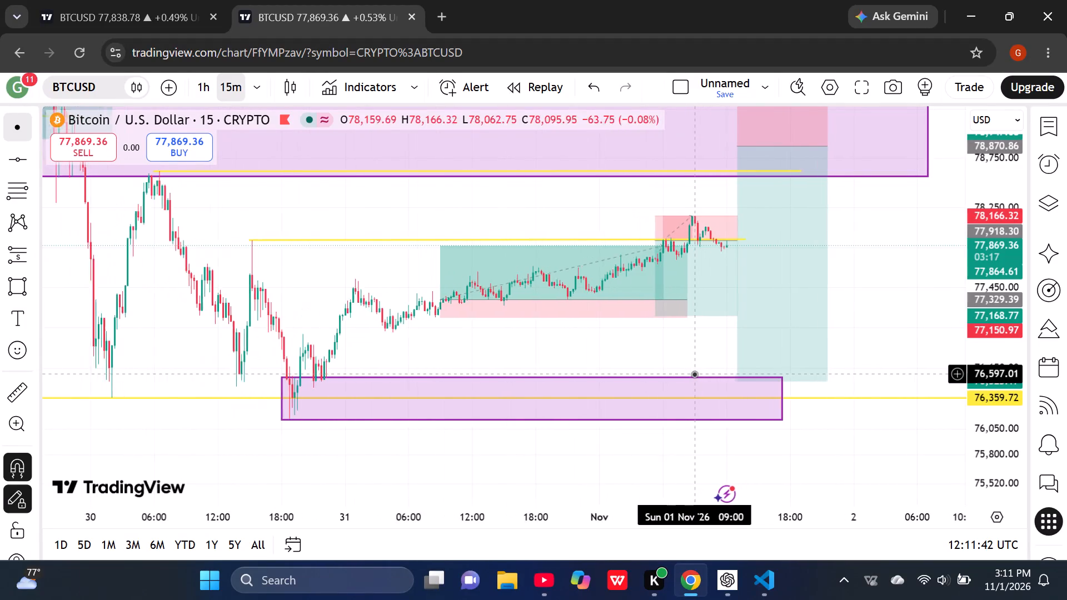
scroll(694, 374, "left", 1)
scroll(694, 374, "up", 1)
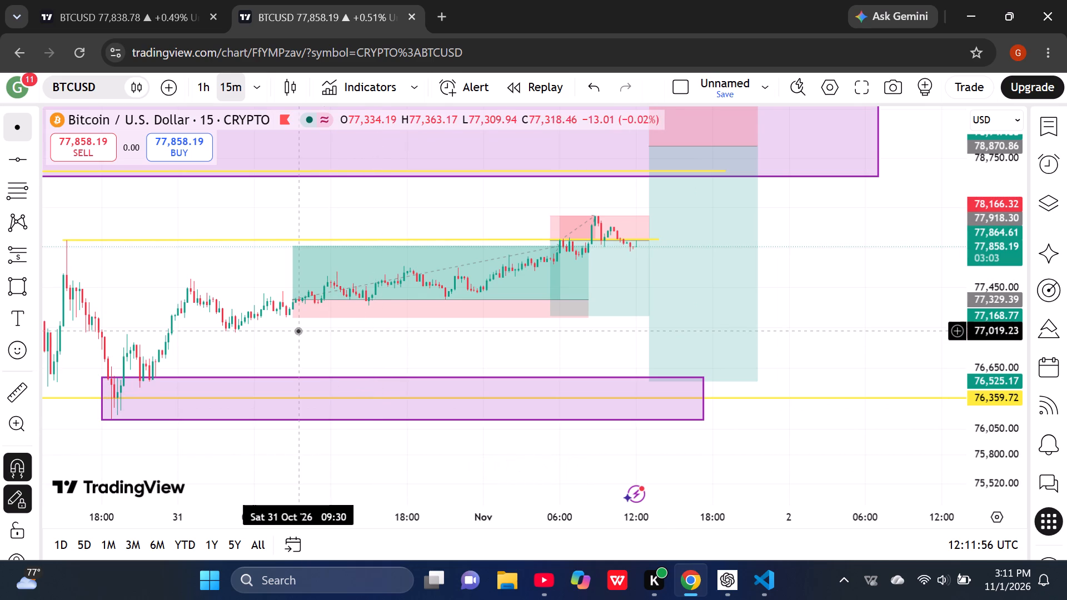
Draw a rising trendline from the 30 October 21:00 low at 76,455.44 to about 77,965 at 16:45 on 1 November.
left_click(37, 159)
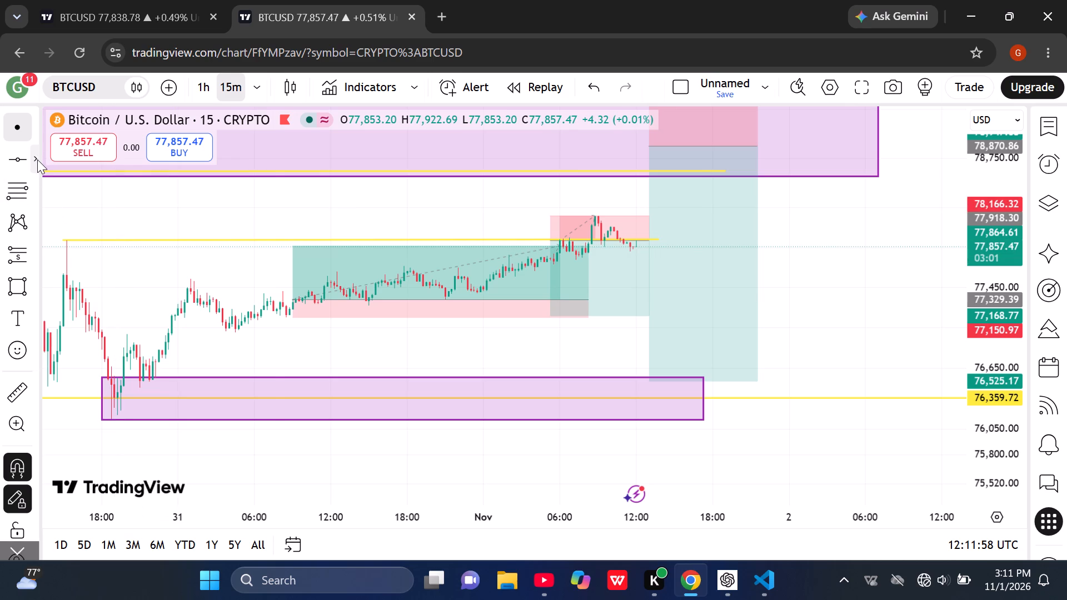
left_click(86, 124)
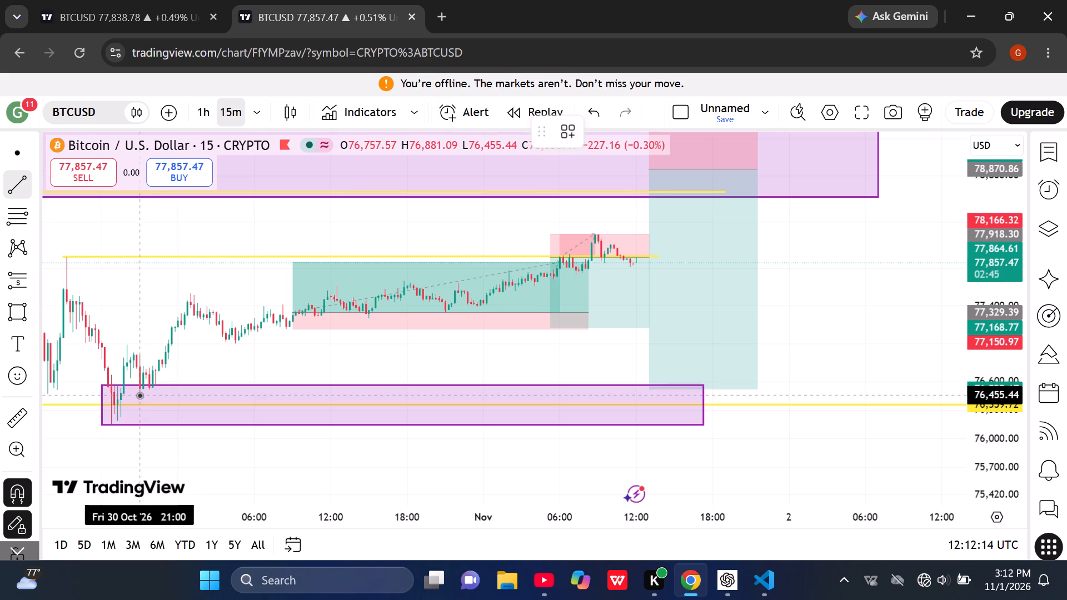
left_click(139, 395)
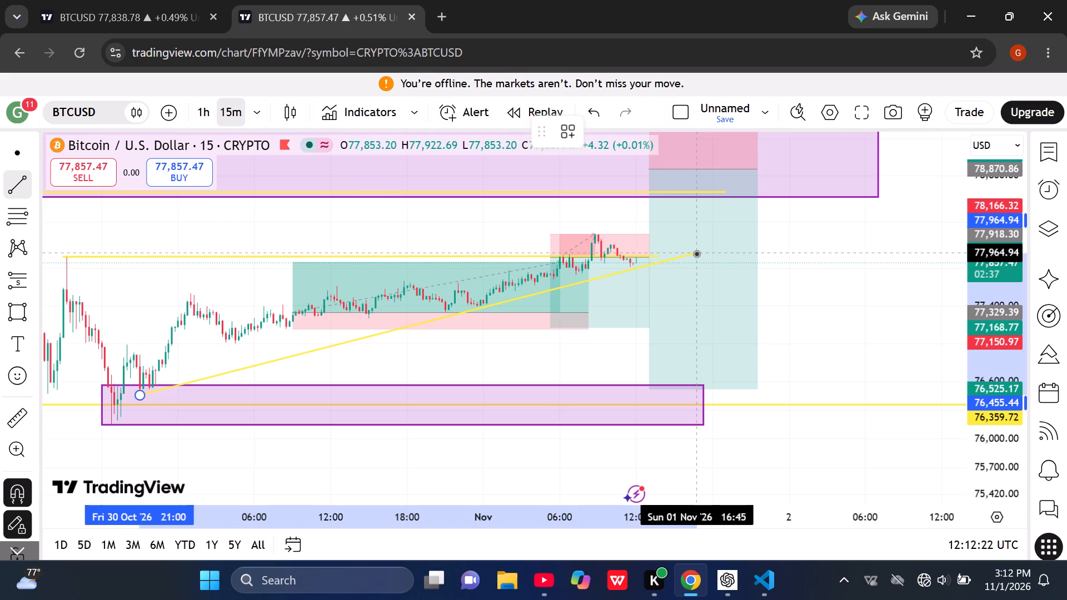
left_click(696, 253)
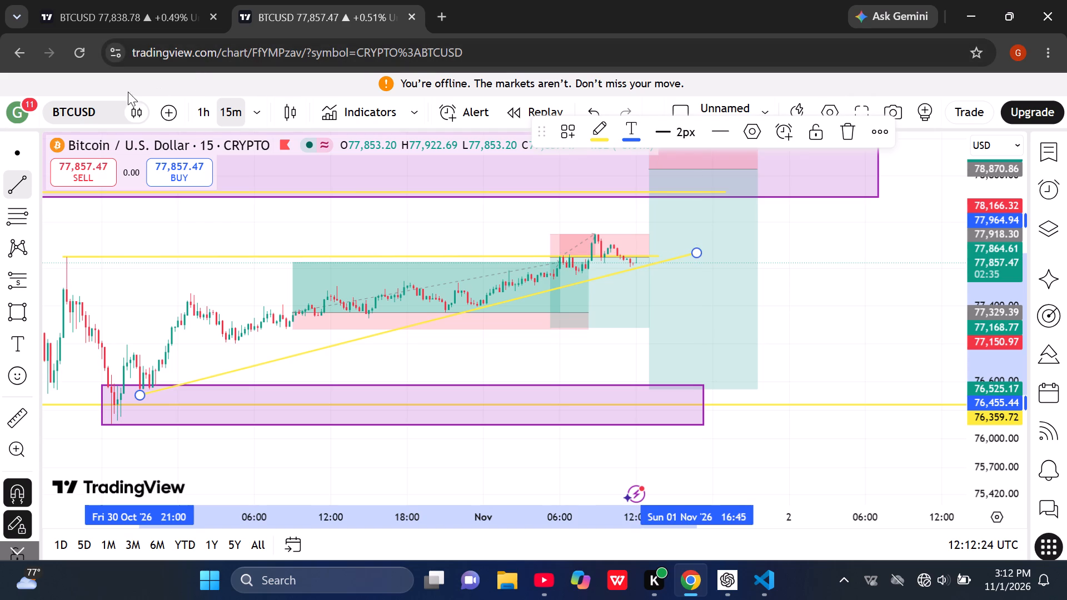
left_click(1, 151)
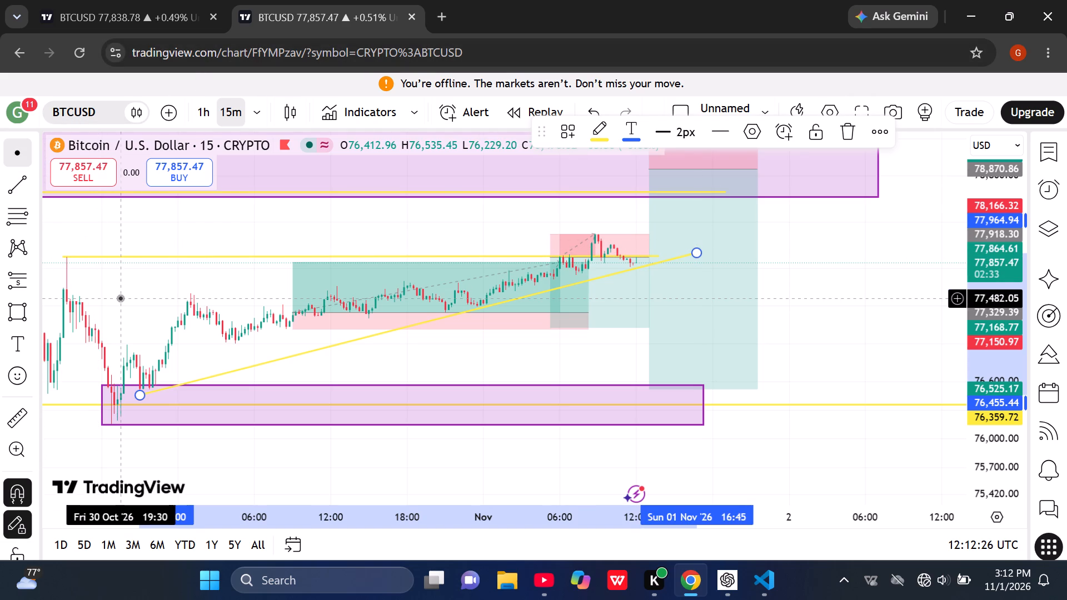
left_click(120, 298)
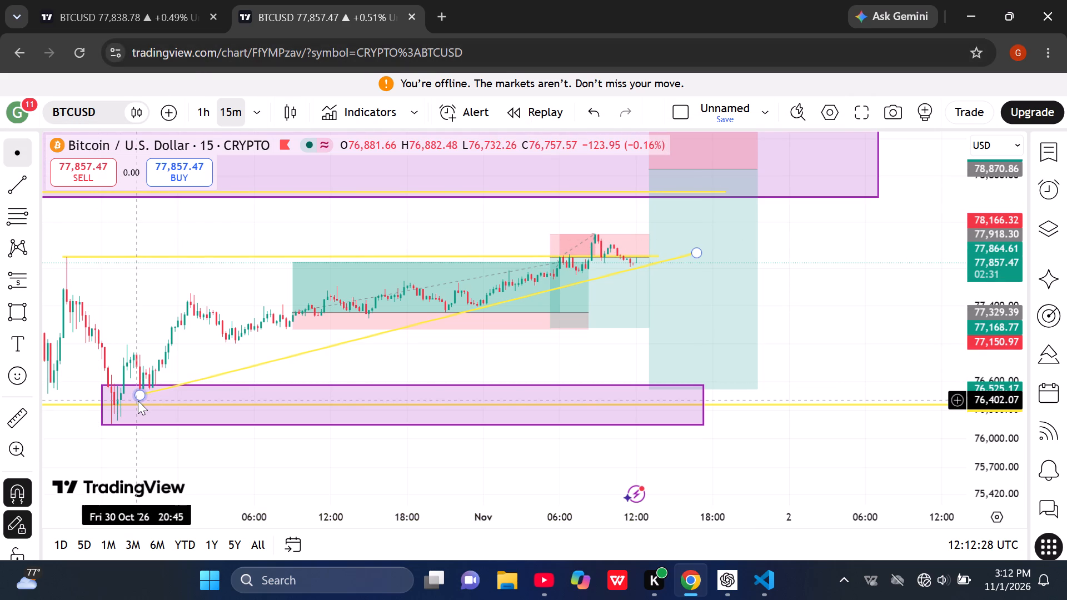
Move the rising trendline's start to 76,151.78 at 18:45 on 30 October and its end to about 77,990 at 14:00 on 1 November.
left_click_drag(138, 401, 119, 412)
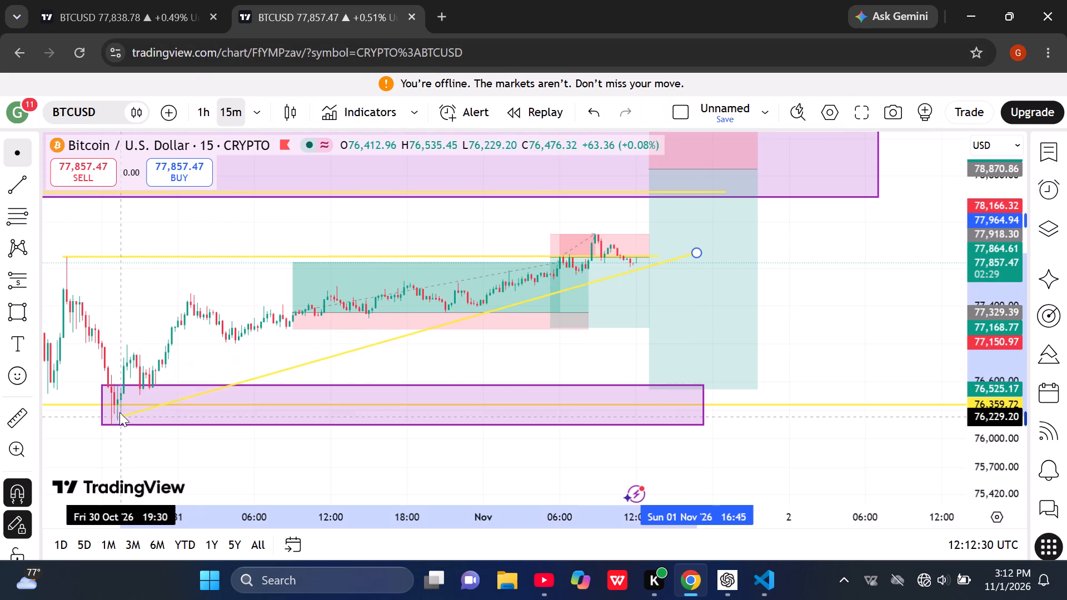
left_click_drag(119, 412, 110, 424)
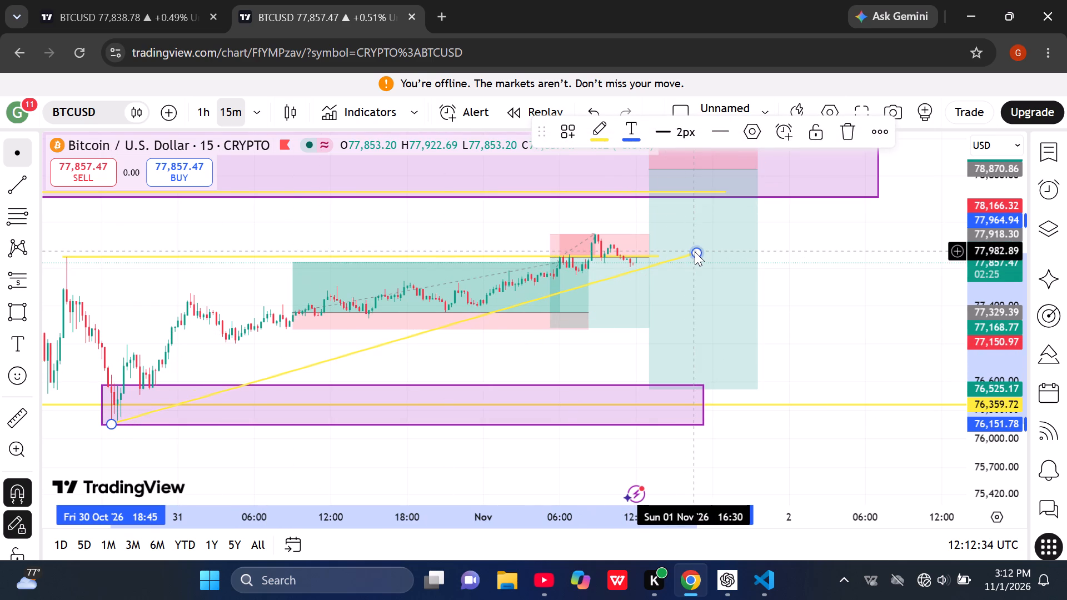
left_click_drag(695, 252, 662, 248)
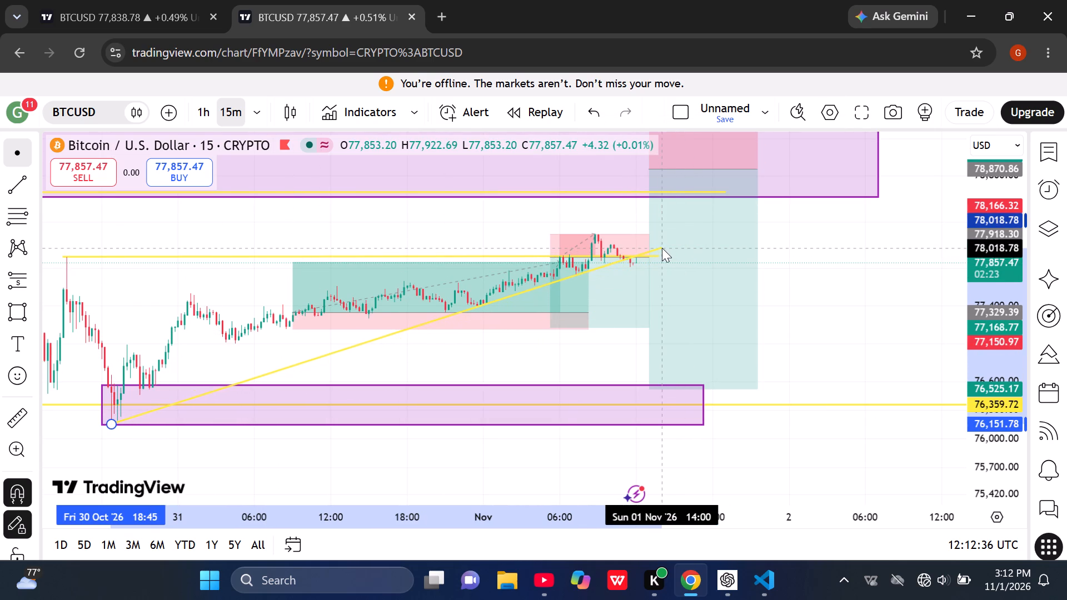
left_click_drag(662, 248, 654, 256)
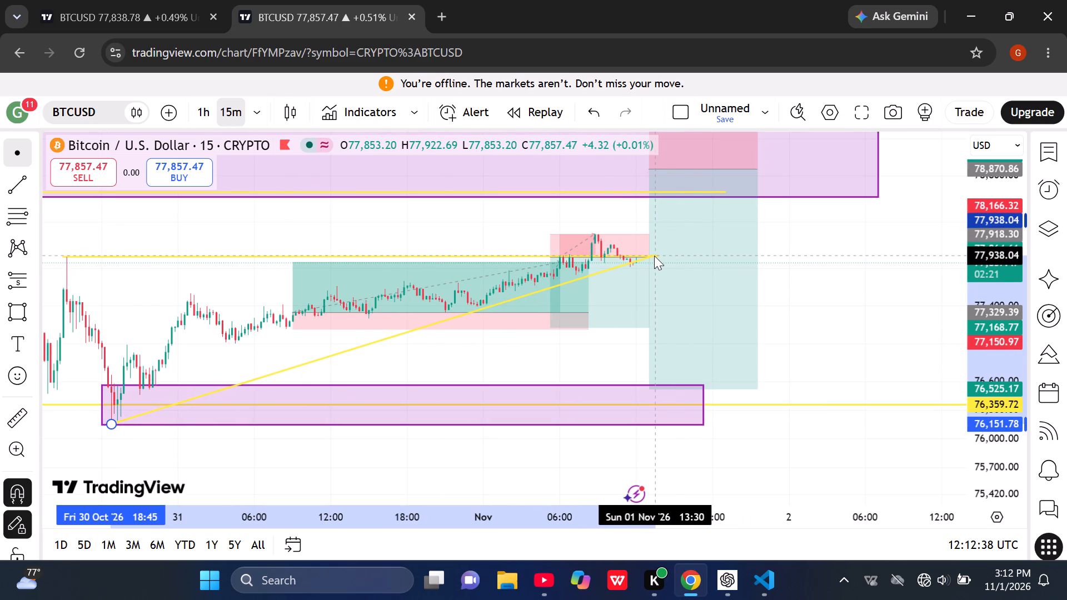
left_click_drag(654, 256, 663, 251)
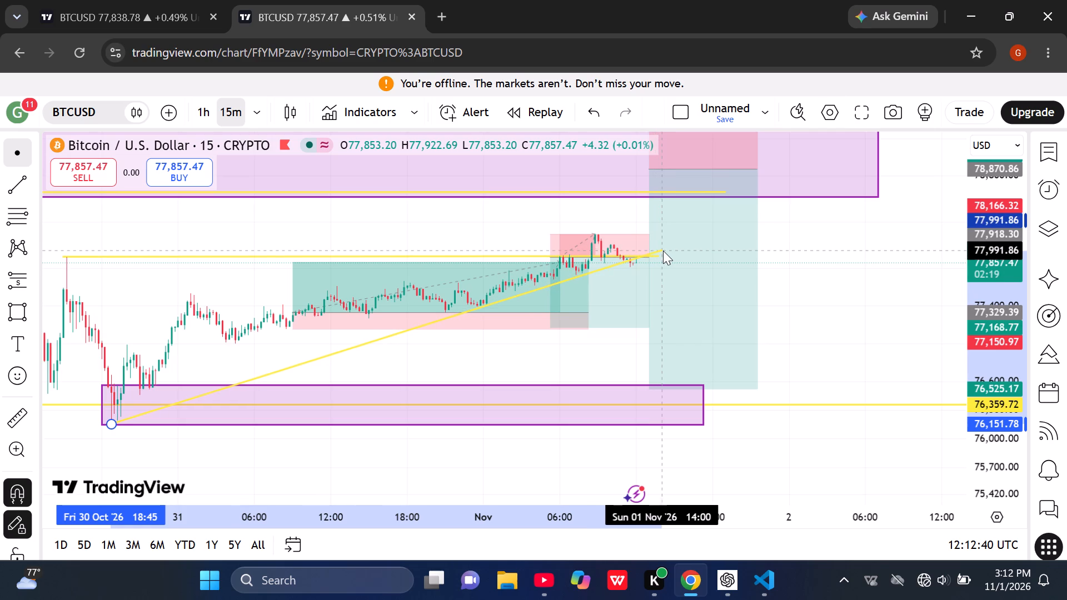
left_click_drag(663, 251, 664, 252)
left_click(827, 266)
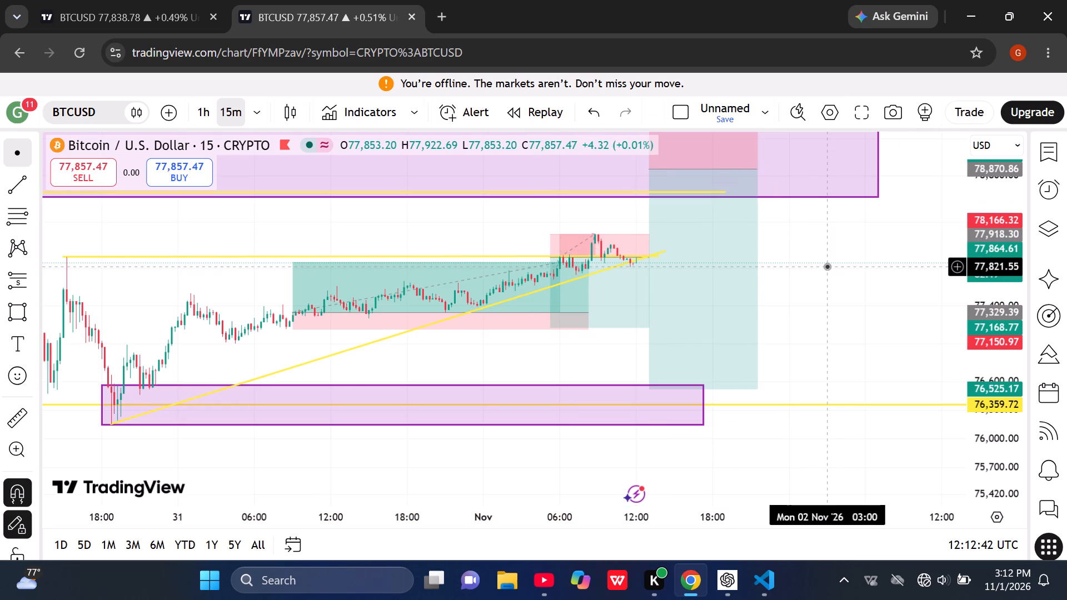
Examine the 15-minute price action from 30 October to 1 November against the purple zones, yellow levels and rising trendline.
scroll(826, 250, "down", 1)
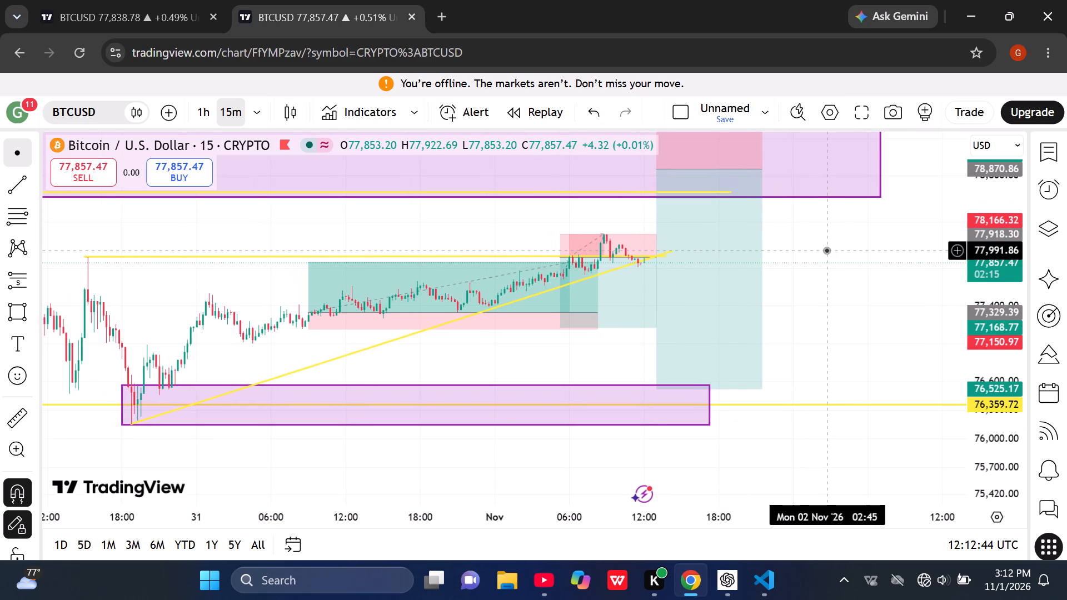
scroll(826, 250, "up", 1)
scroll(826, 250, "right", 1)
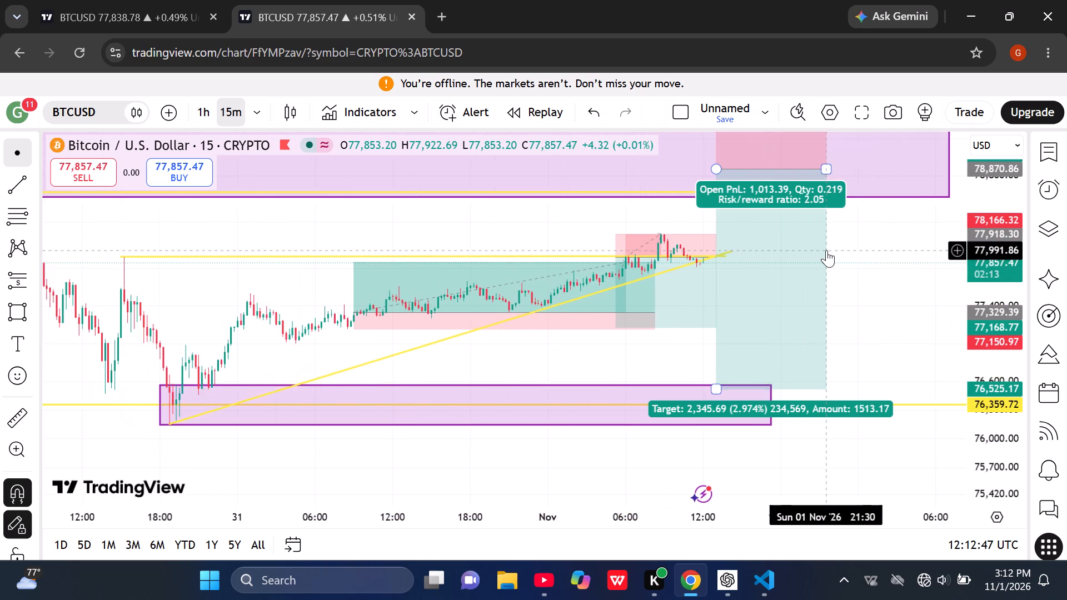
scroll(826, 250, "right", 1)
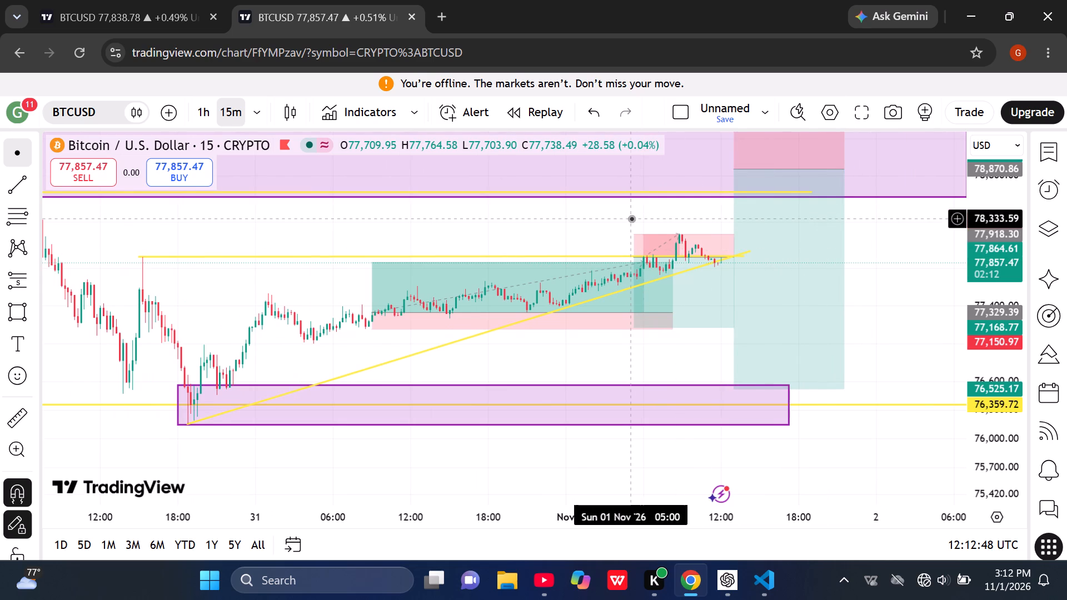
scroll(631, 218, "right", 2)
scroll(631, 218, "down", 1)
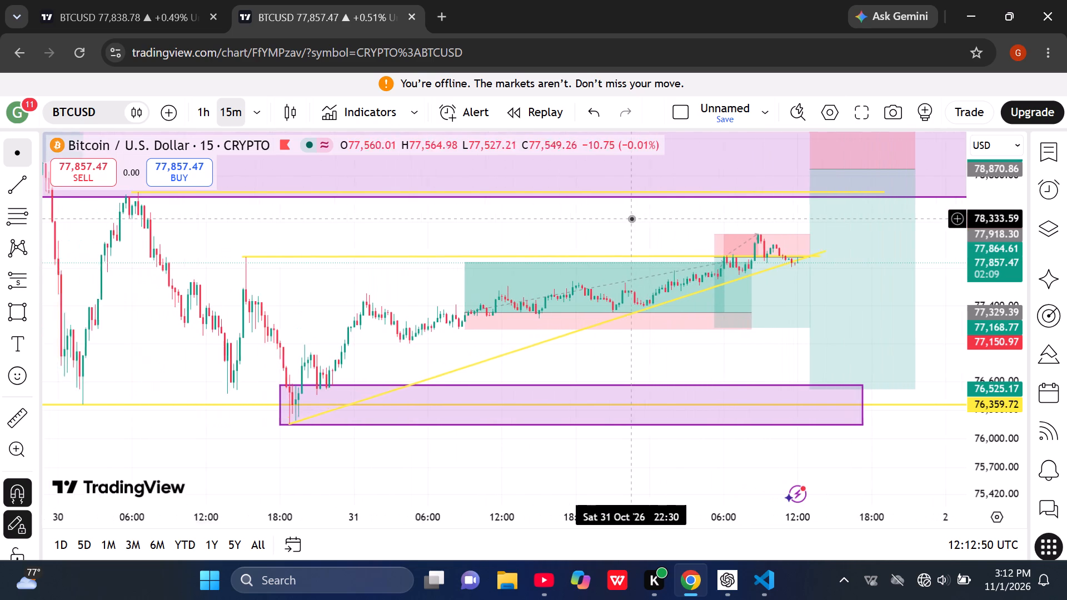
scroll(631, 218, "down", 1)
scroll(631, 218, "up", 1)
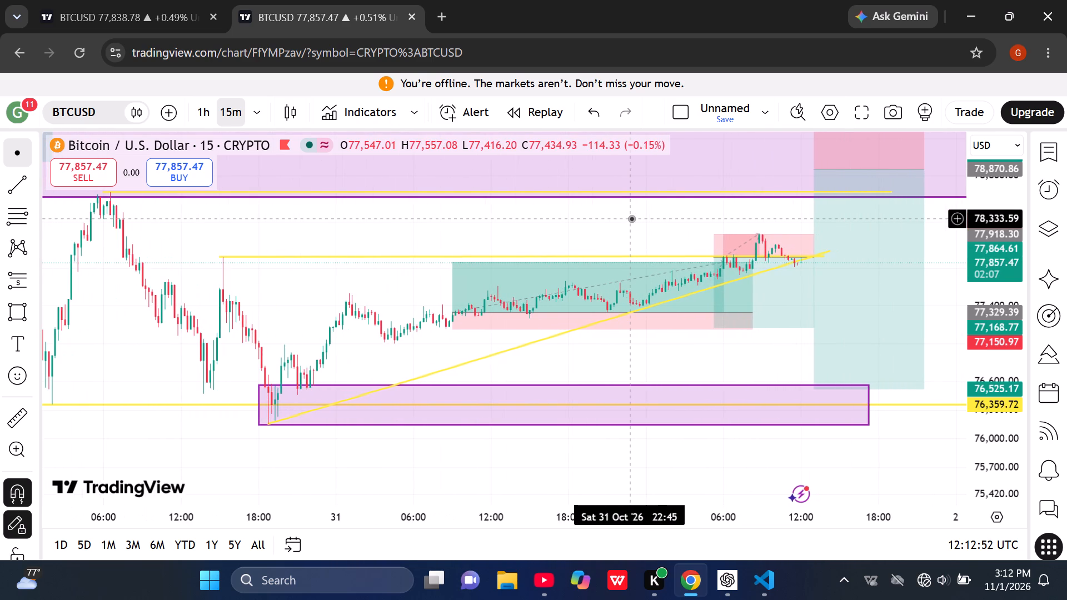
scroll(631, 218, "right", 1)
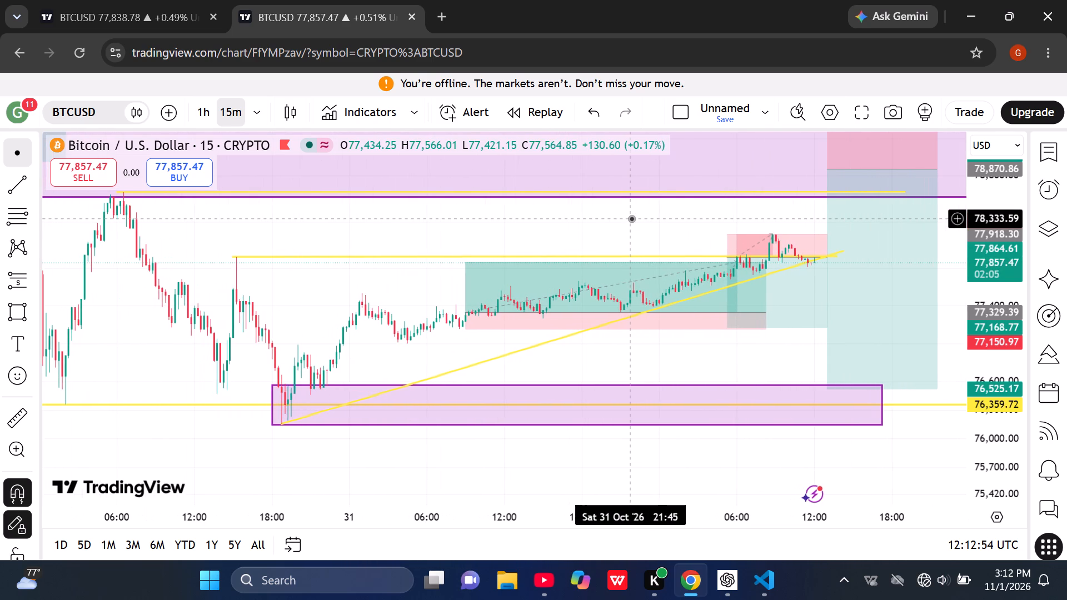
Check the Wi-Fi connection in the system's list of available networks, then return to the chart.
left_click(936, 582)
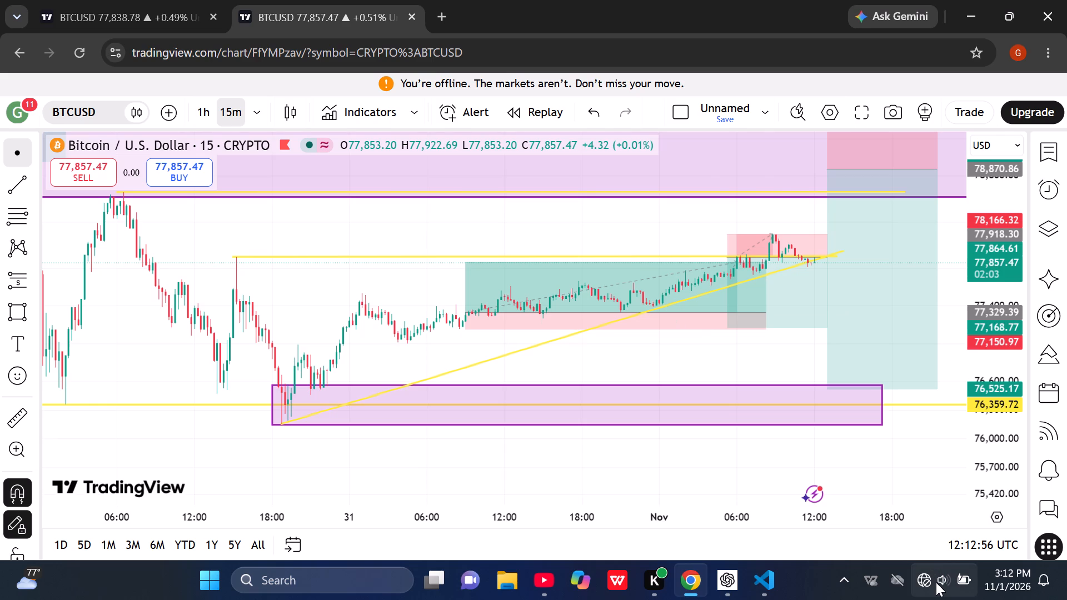
left_click(845, 268)
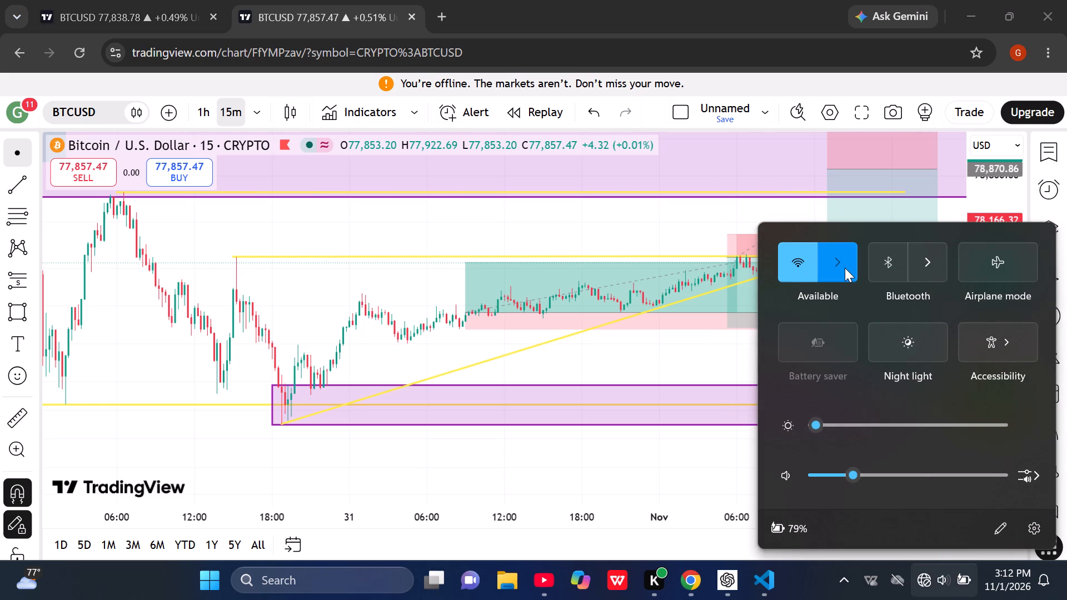
left_click(845, 268)
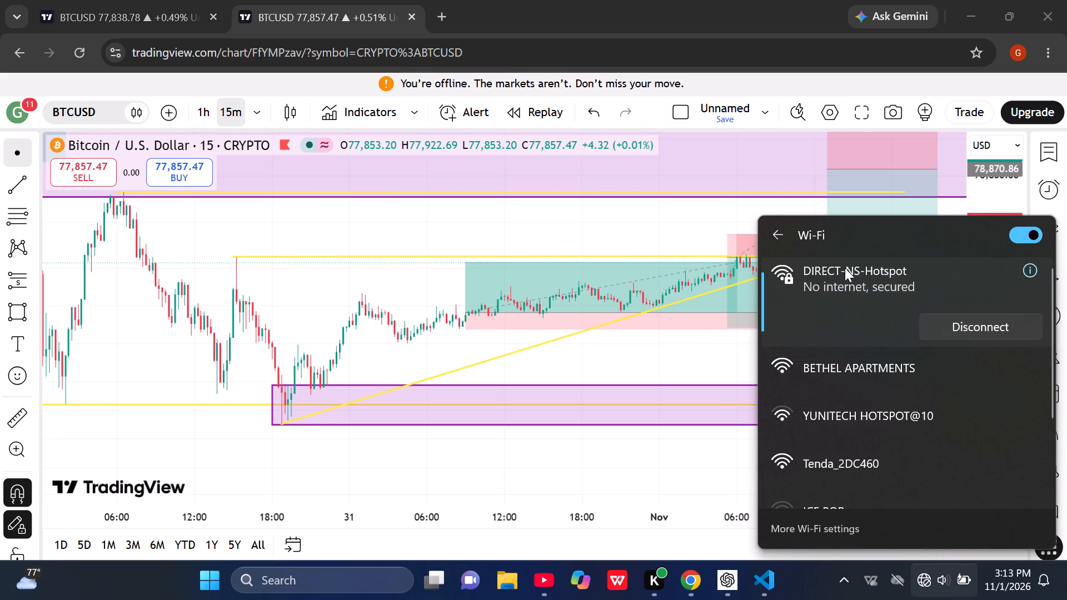
left_click(641, 454)
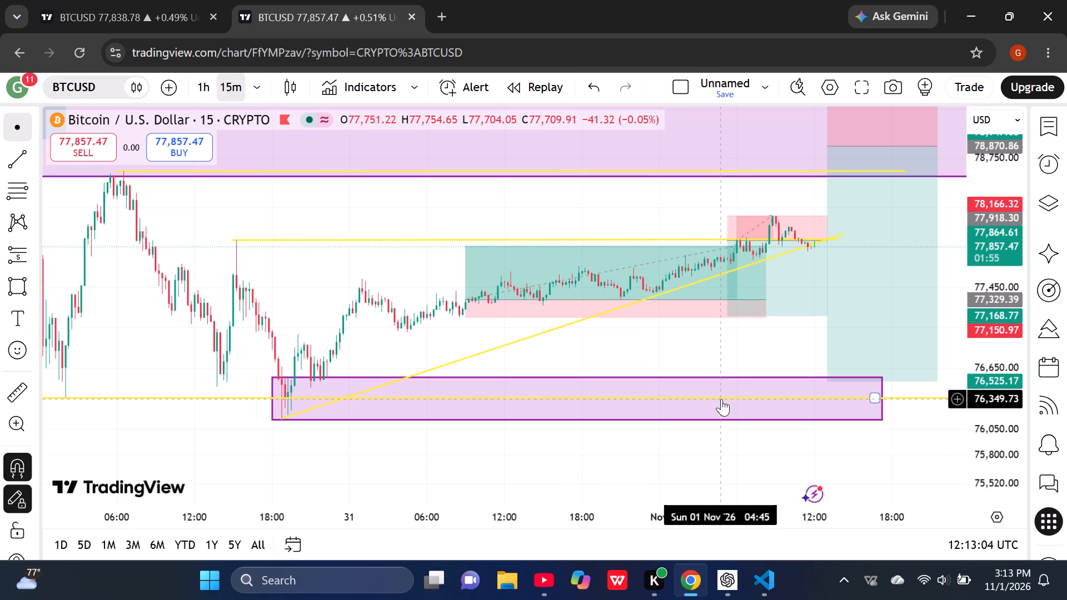
Draw a yellow horizontal line at 77,001.10 on the early 31 October pullback low, above the lower purple zone, and deselect it.
scroll(771, 322, "left", 1)
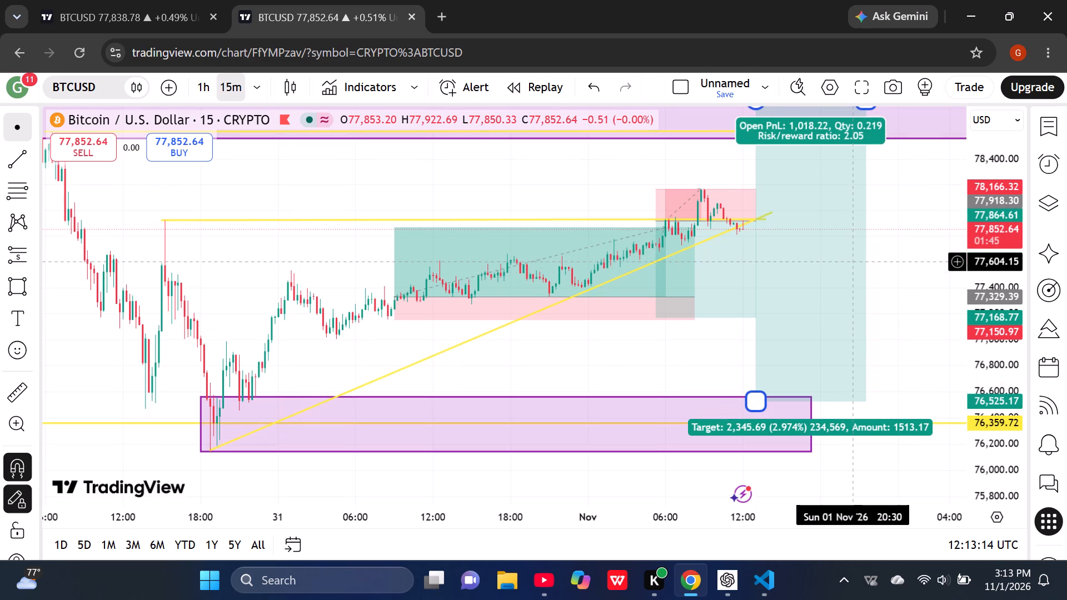
scroll(477, 354, "right", 2)
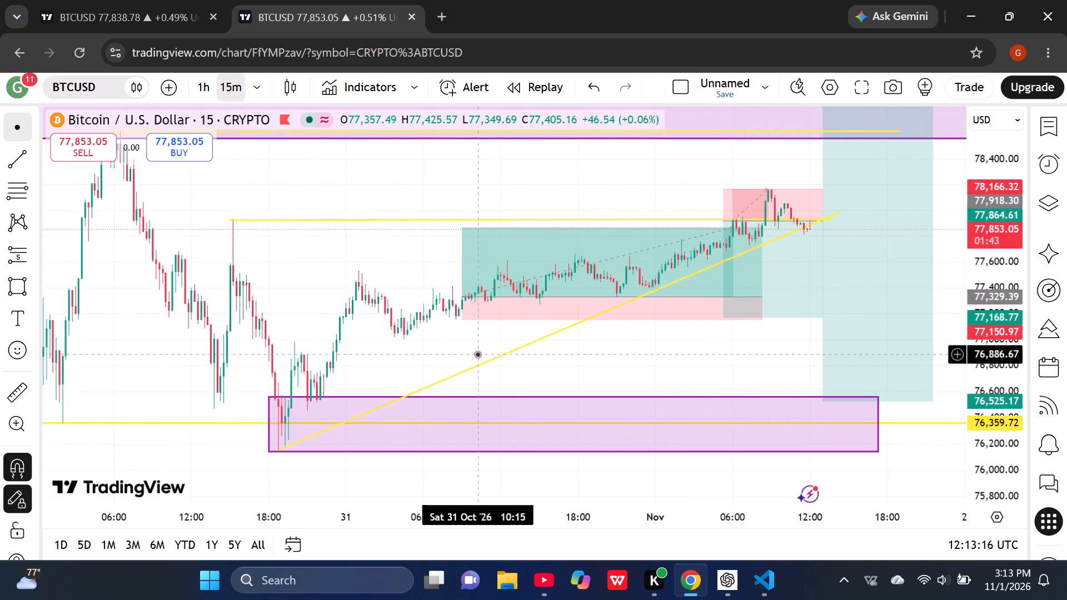
scroll(477, 354, "right", 1)
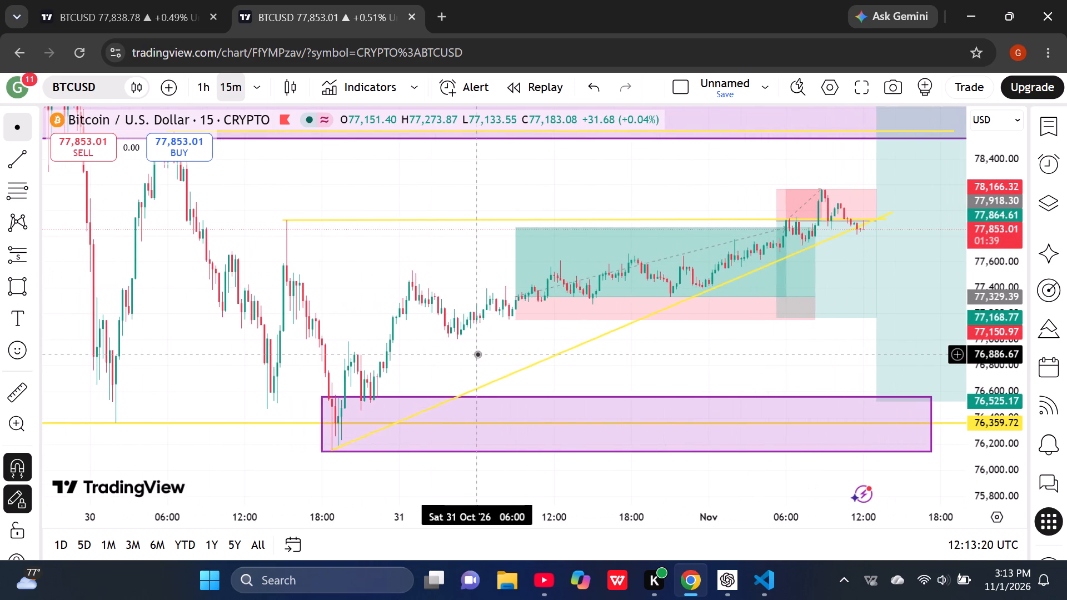
left_click(477, 354)
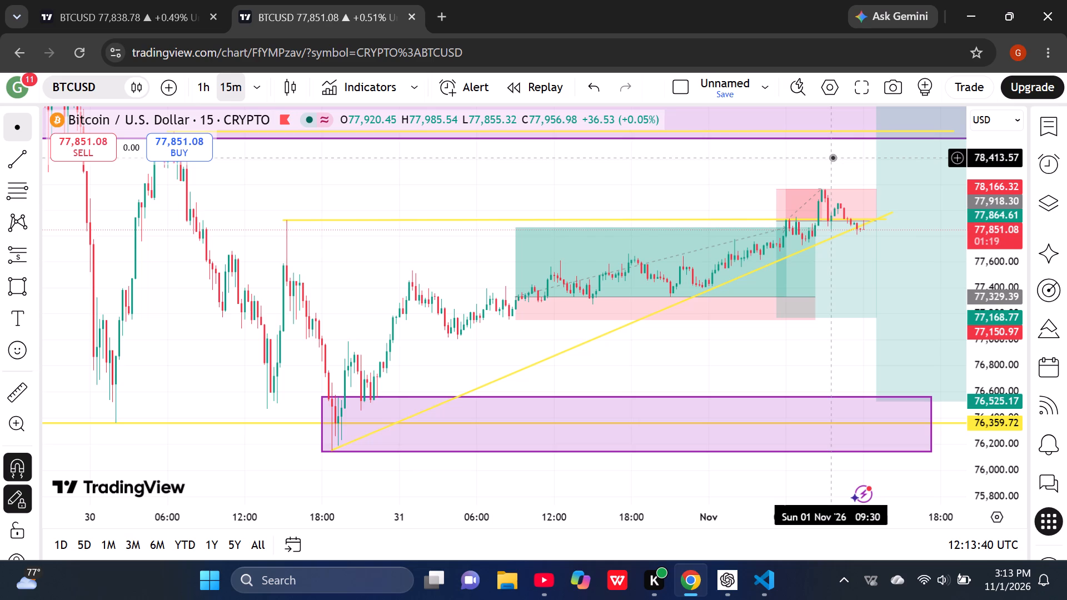
scroll(832, 157, "up", 1)
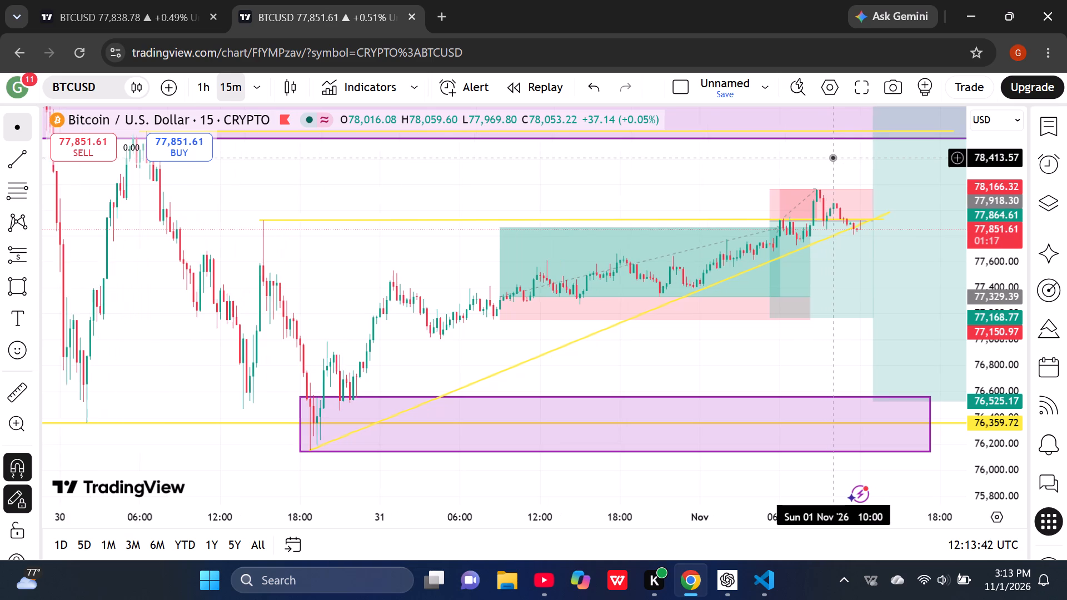
scroll(832, 157, "up", 1)
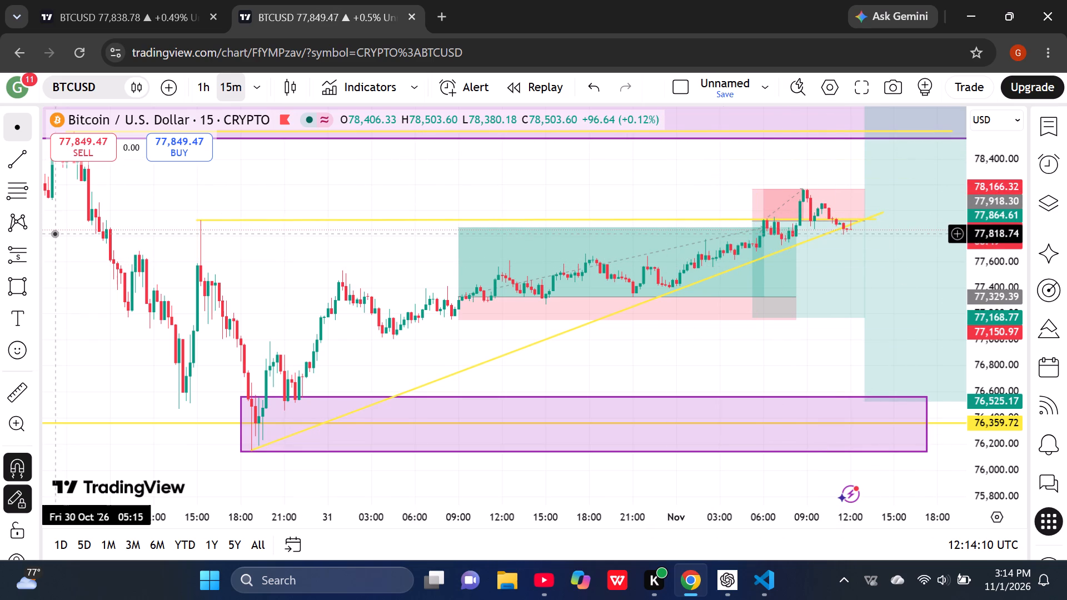
left_click(37, 163)
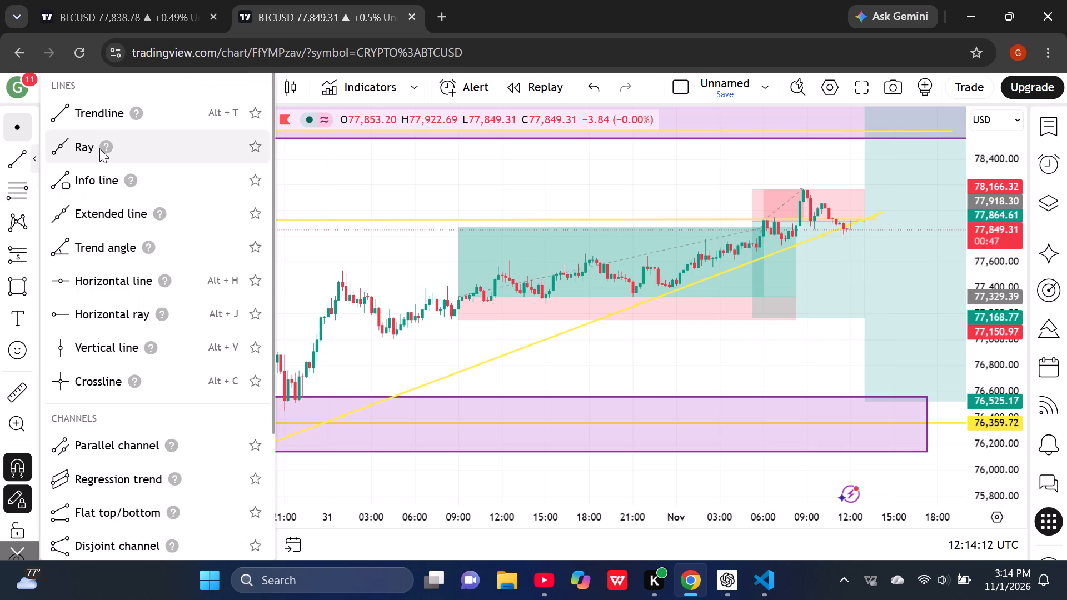
left_click(89, 286)
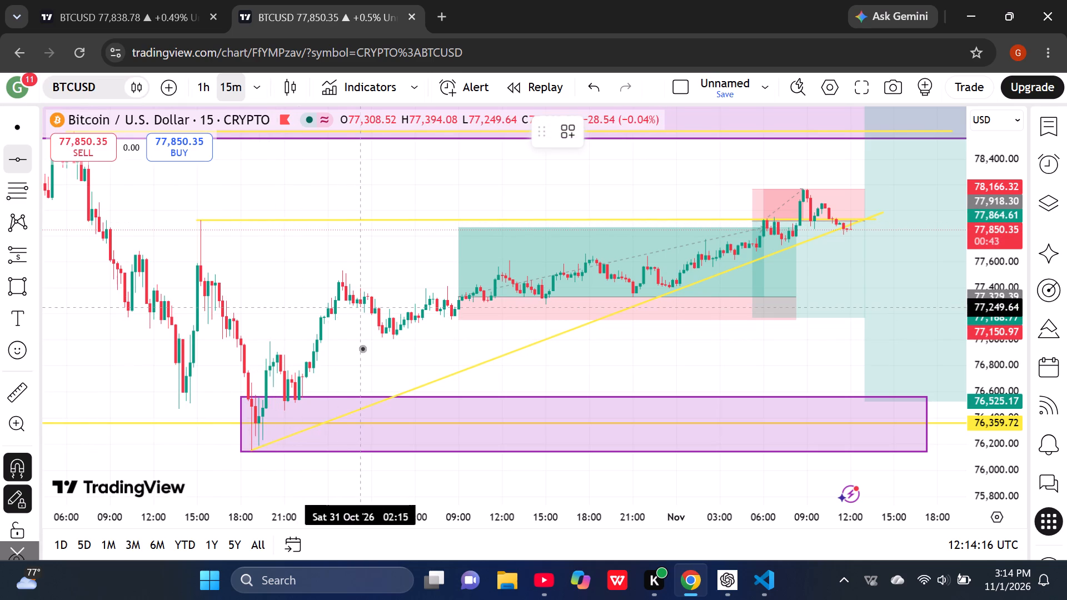
left_click(393, 343)
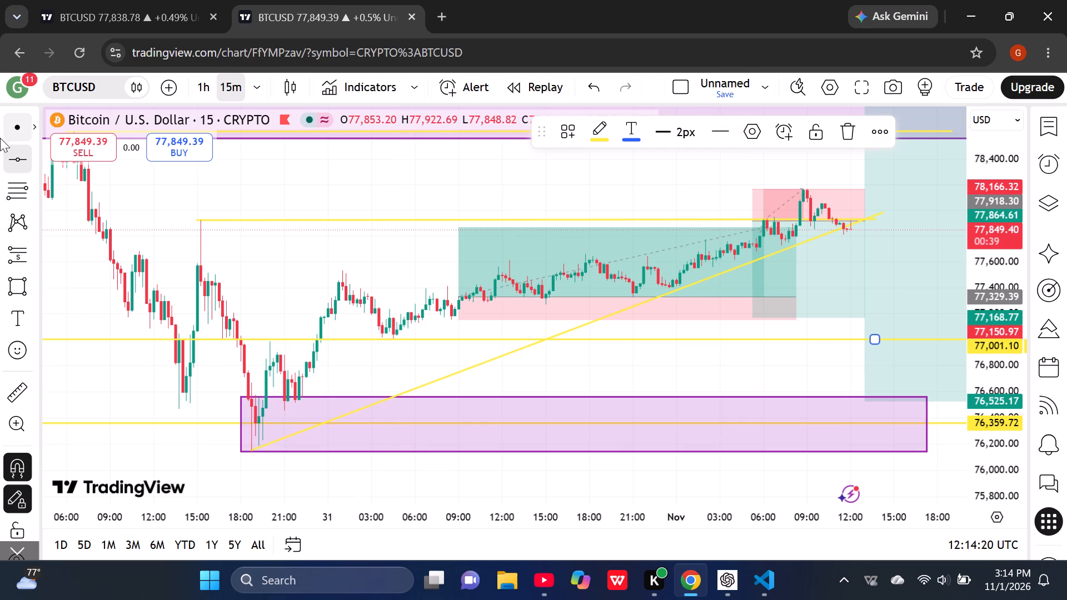
left_click(2, 134)
left_click(195, 196)
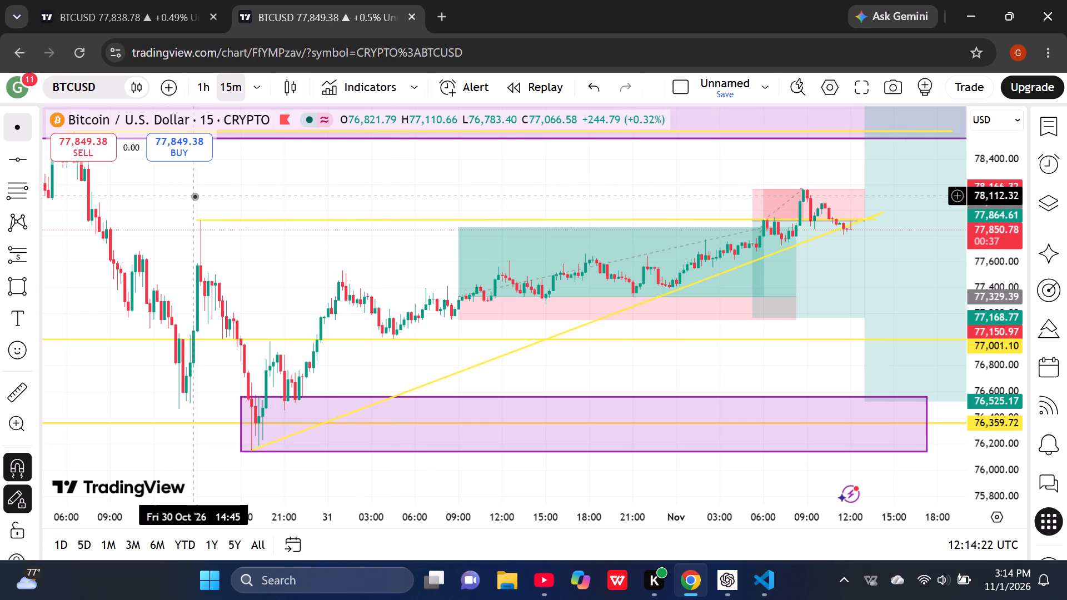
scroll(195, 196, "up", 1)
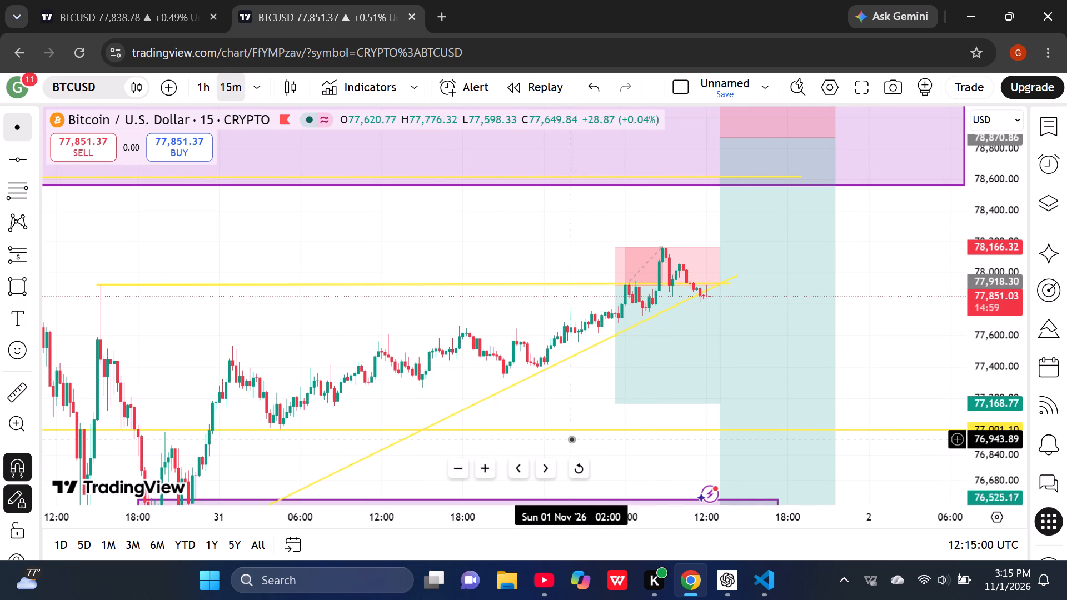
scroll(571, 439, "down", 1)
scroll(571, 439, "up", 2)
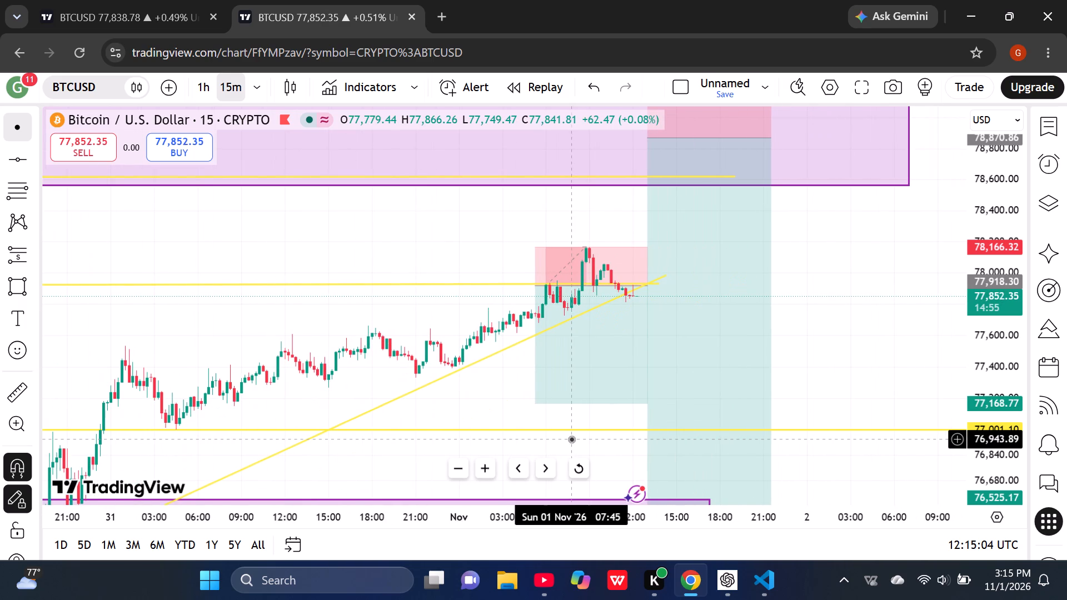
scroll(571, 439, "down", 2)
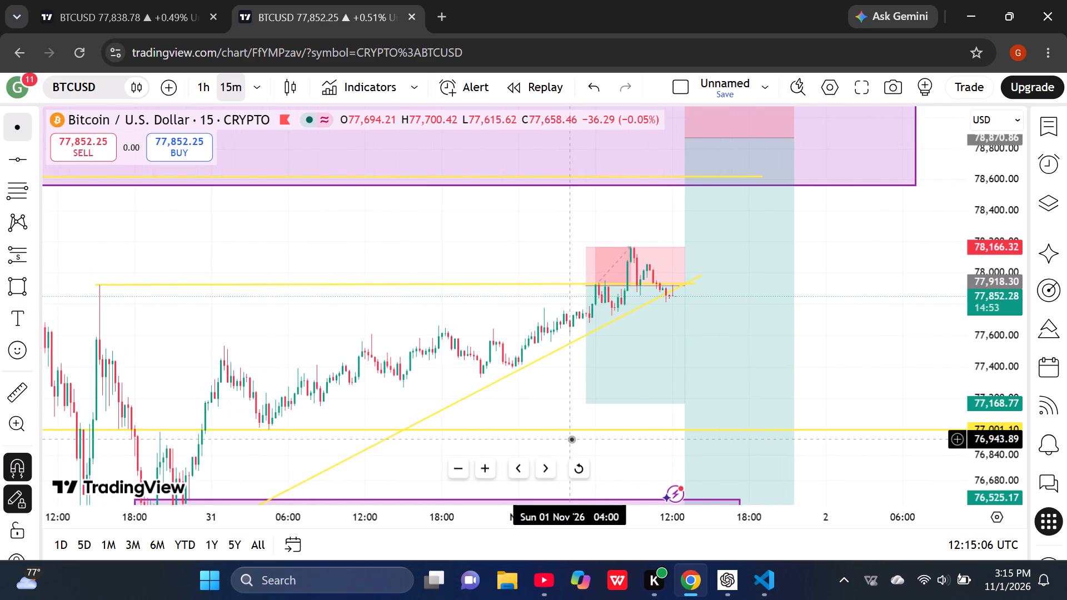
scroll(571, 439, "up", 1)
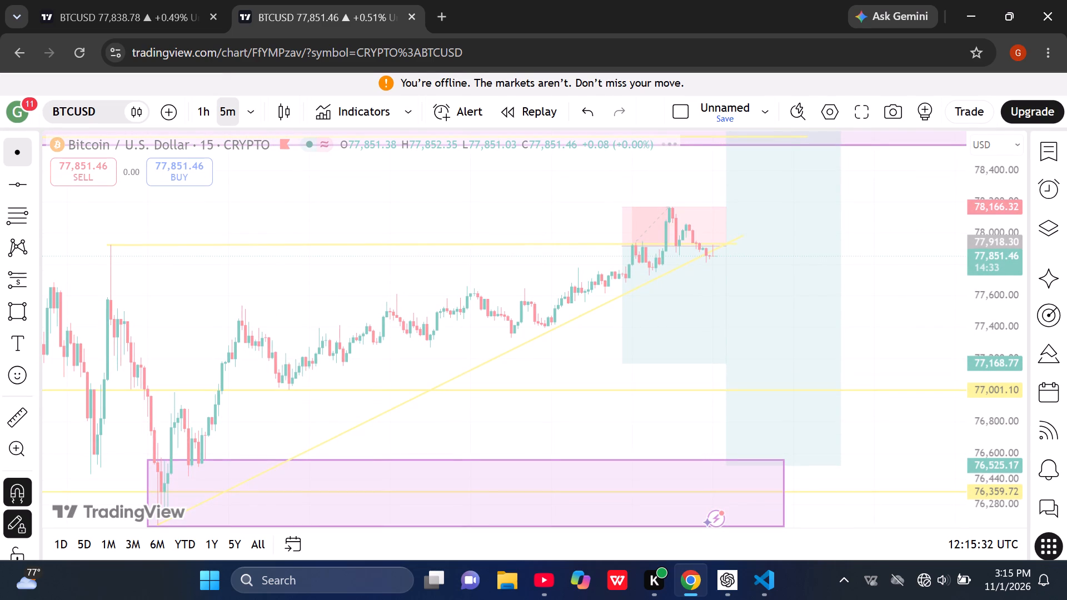
Reconnect the computer to the DIRECT-NS-Hotspot Wi-Fi network from the Windows network settings.
left_click(942, 575)
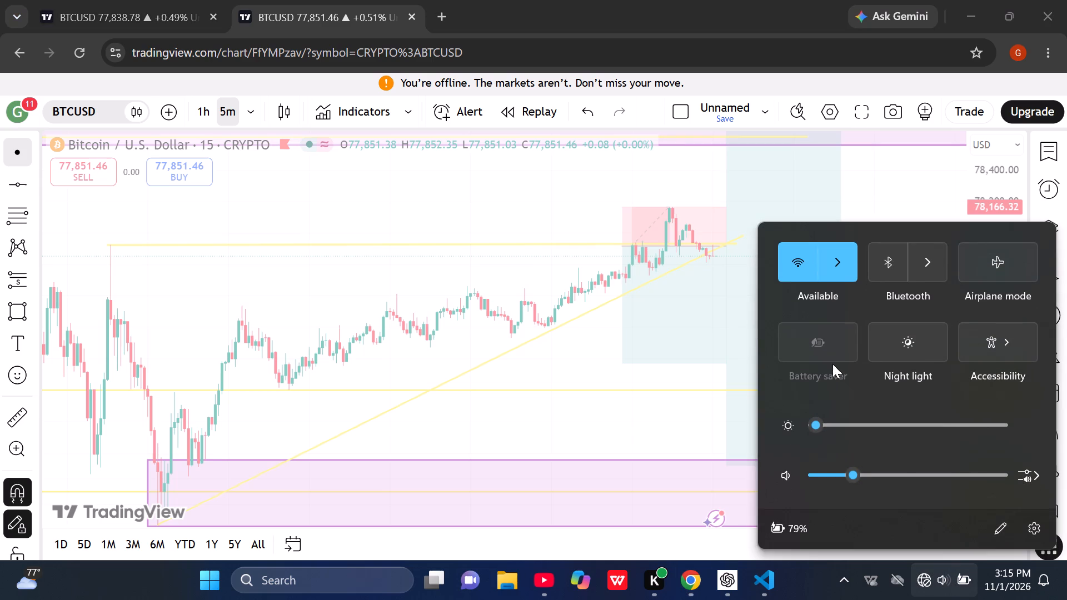
left_click(837, 268)
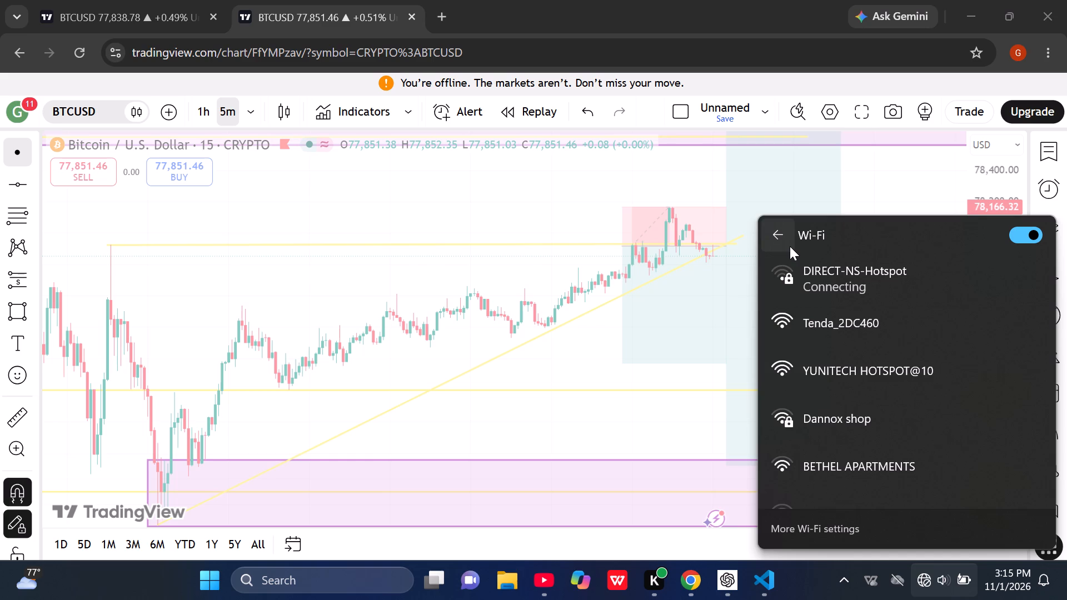
left_click(840, 270)
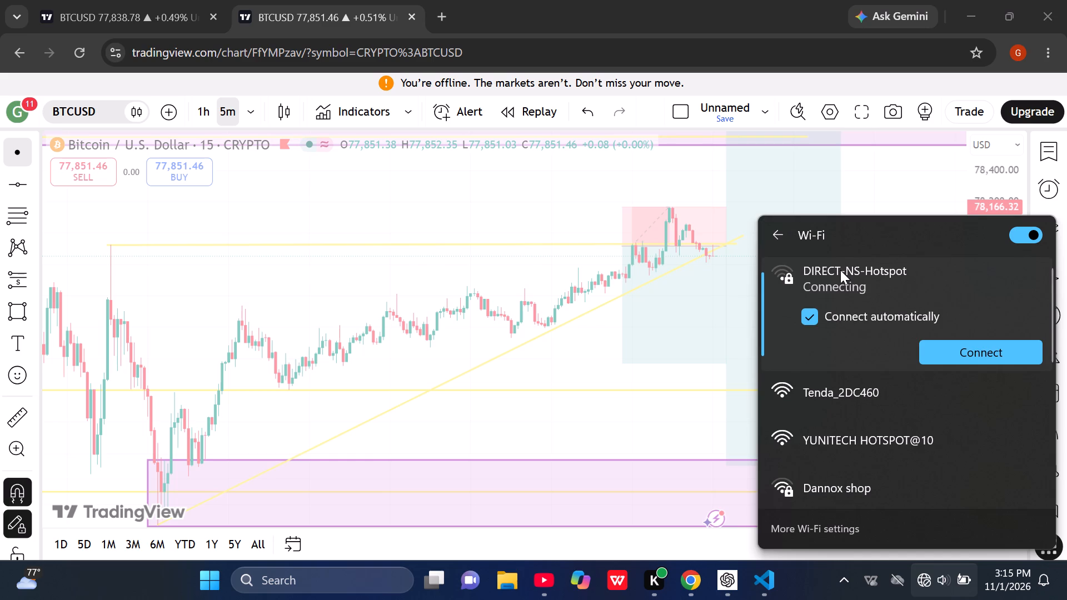
left_click(931, 349)
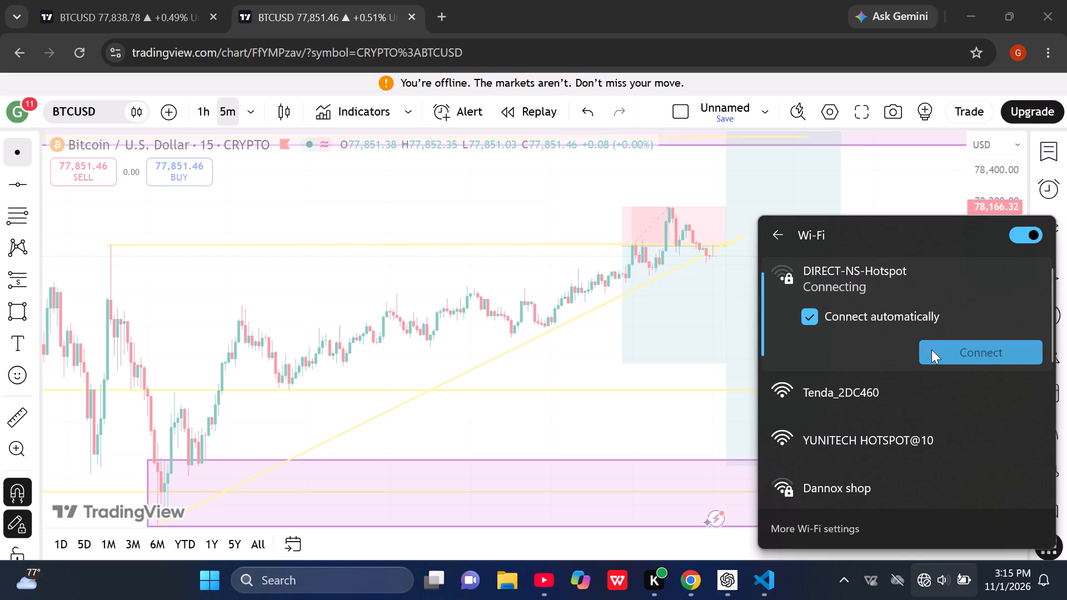
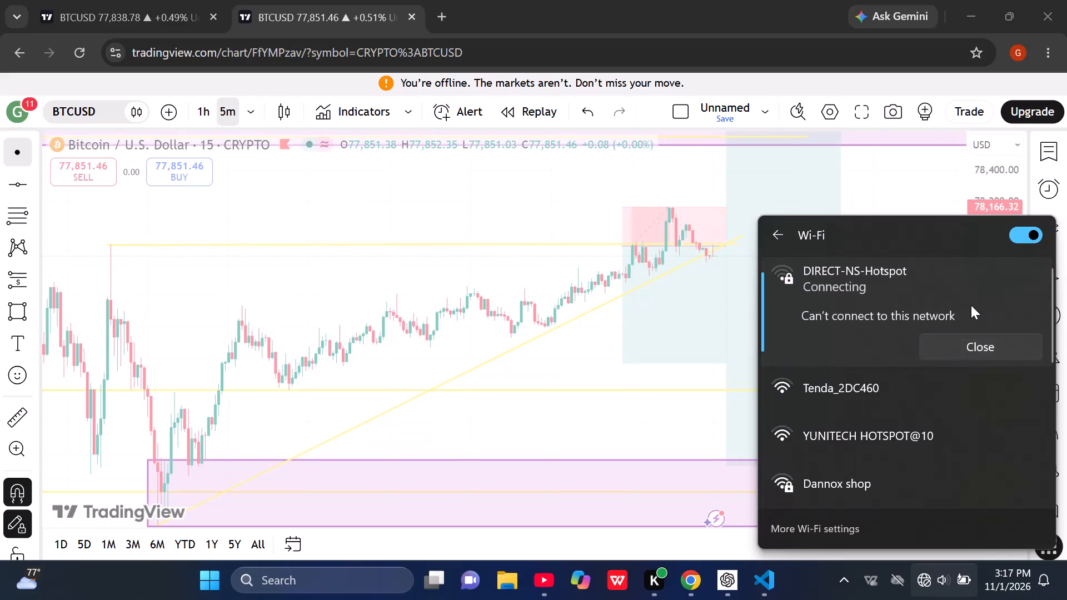
Dismiss the failed connection notice, select the DIRECT-NS-Hotspot Wi-Fi network again to reconnect, and return to the BTCUSD chart.
left_click(976, 342)
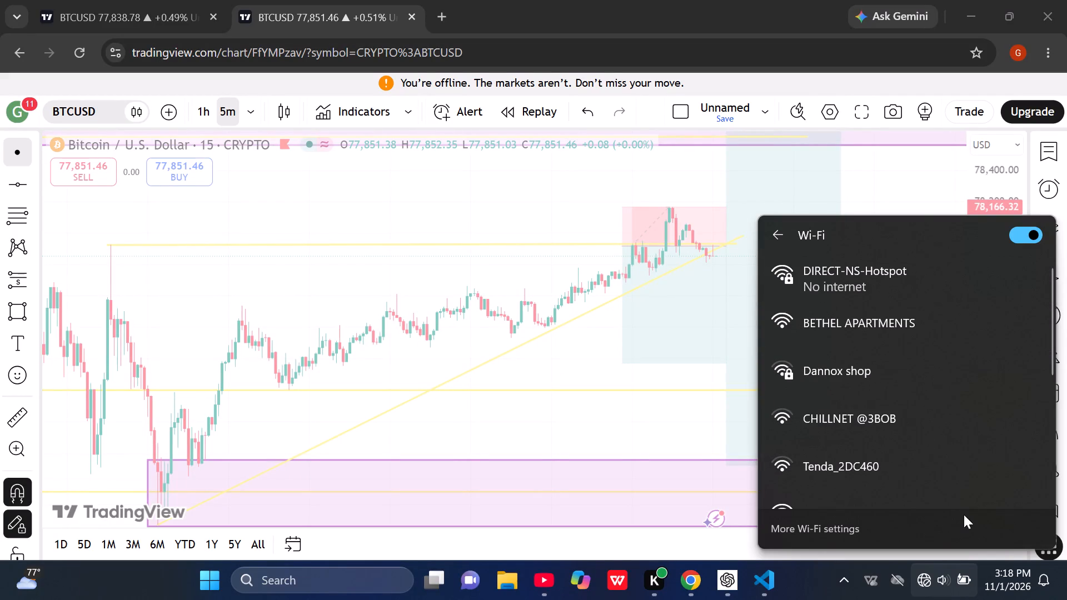
left_click(949, 288)
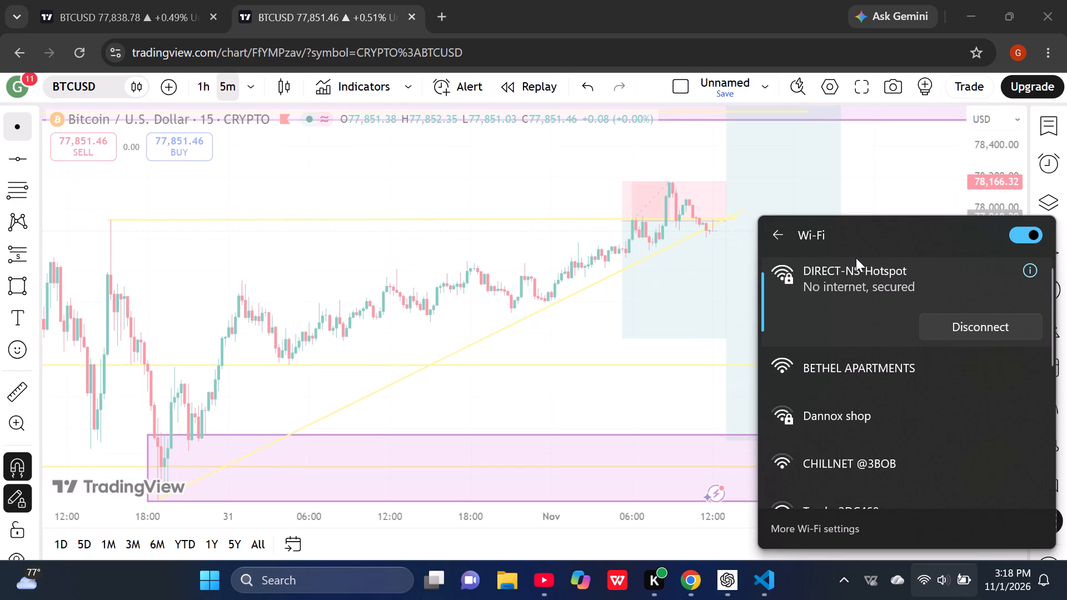
left_click(540, 235)
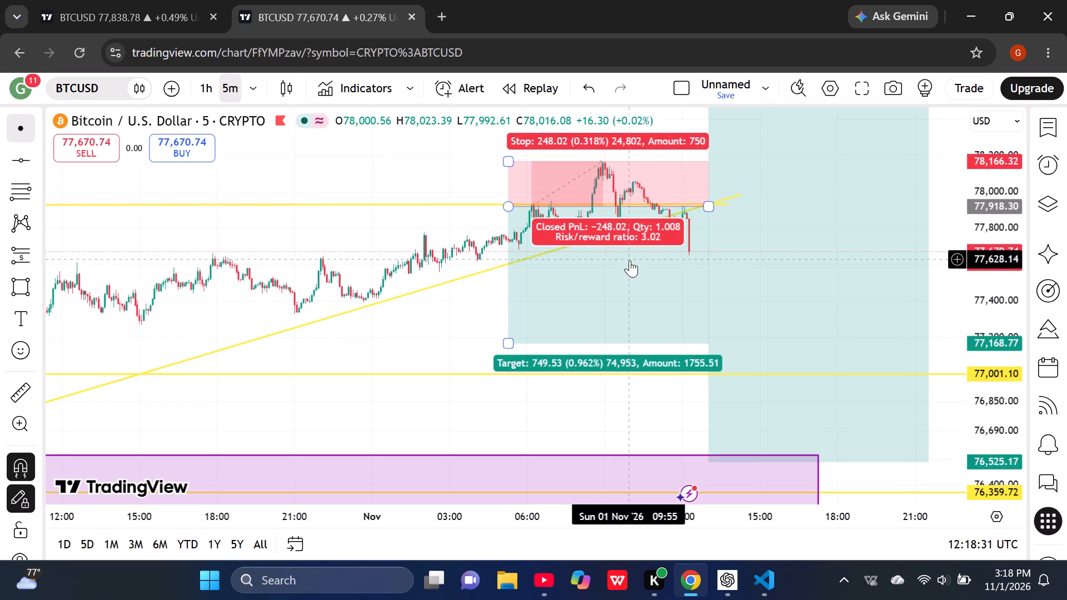
Examine the 5-minute BTCUSD price action around the short positions, the rising trendline and the horizontal line at 77,001.10.
scroll(776, 209, "down", 1)
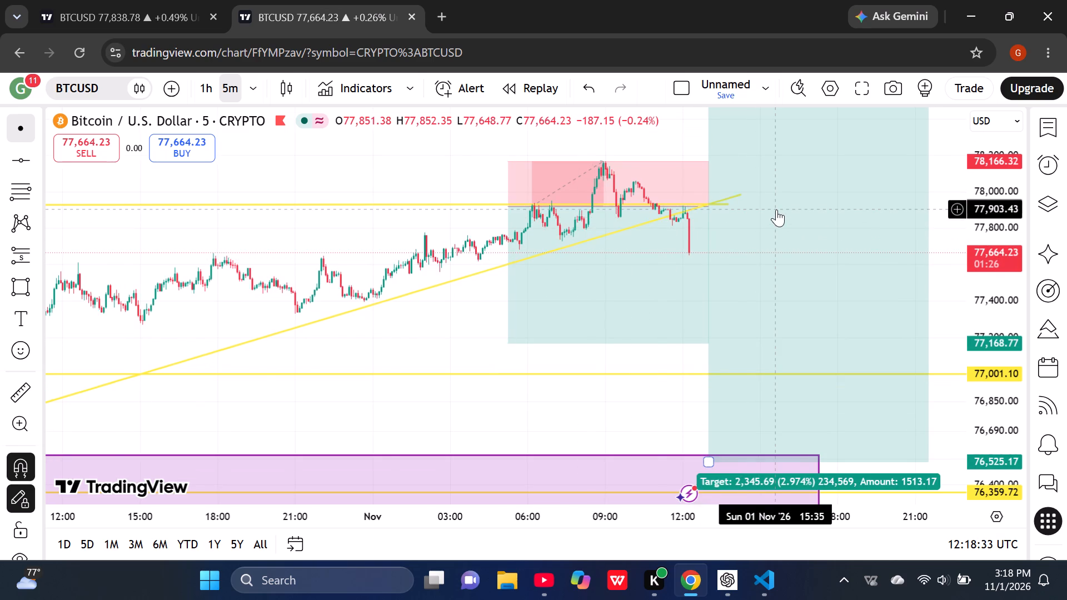
scroll(776, 209, "down", 1)
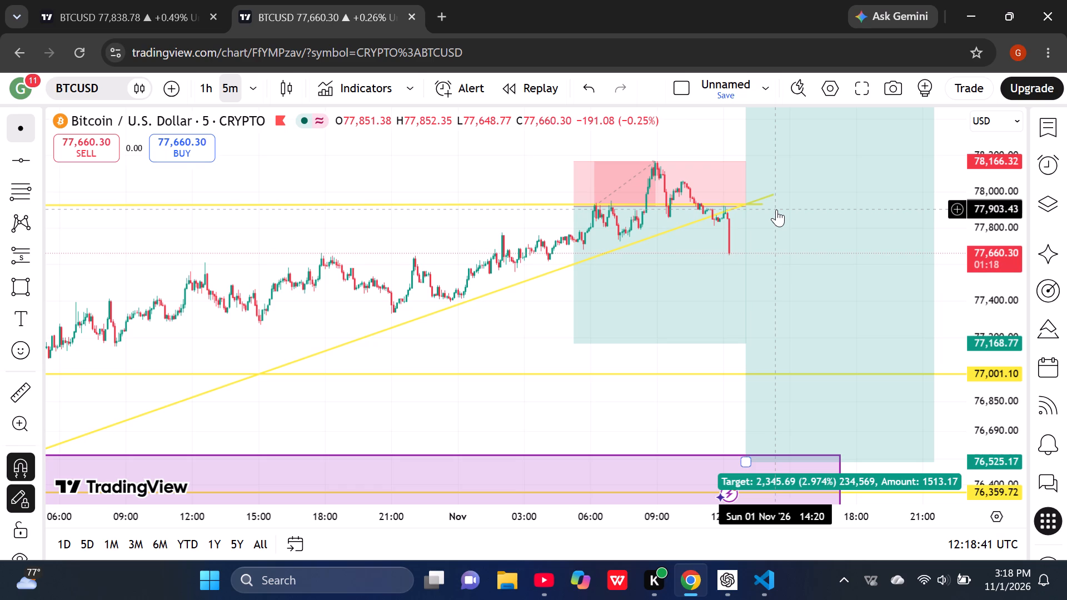
scroll(776, 209, "down", 1)
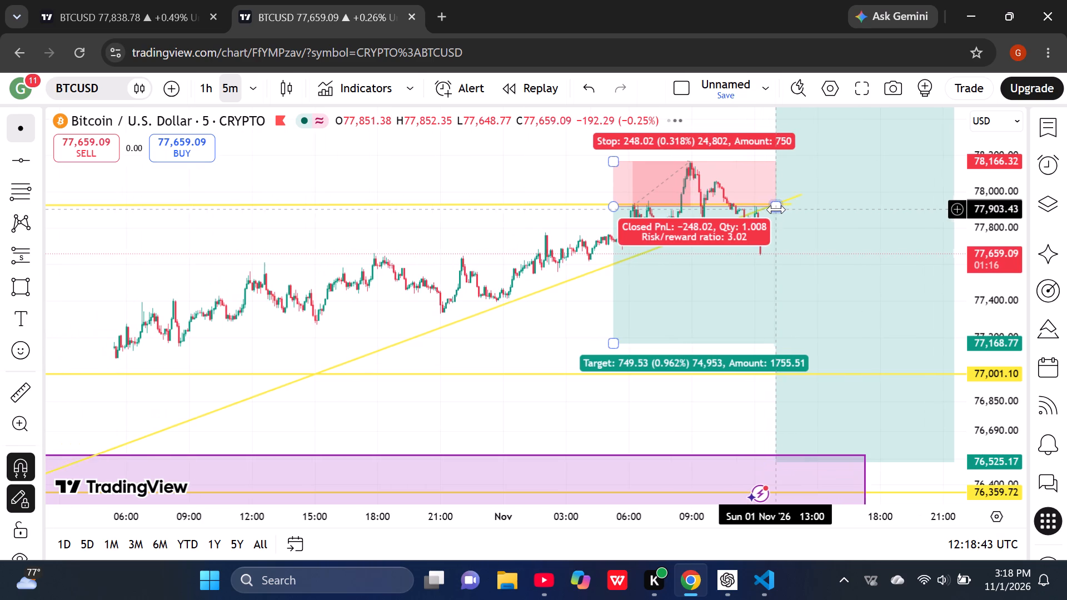
scroll(776, 209, "up", 1)
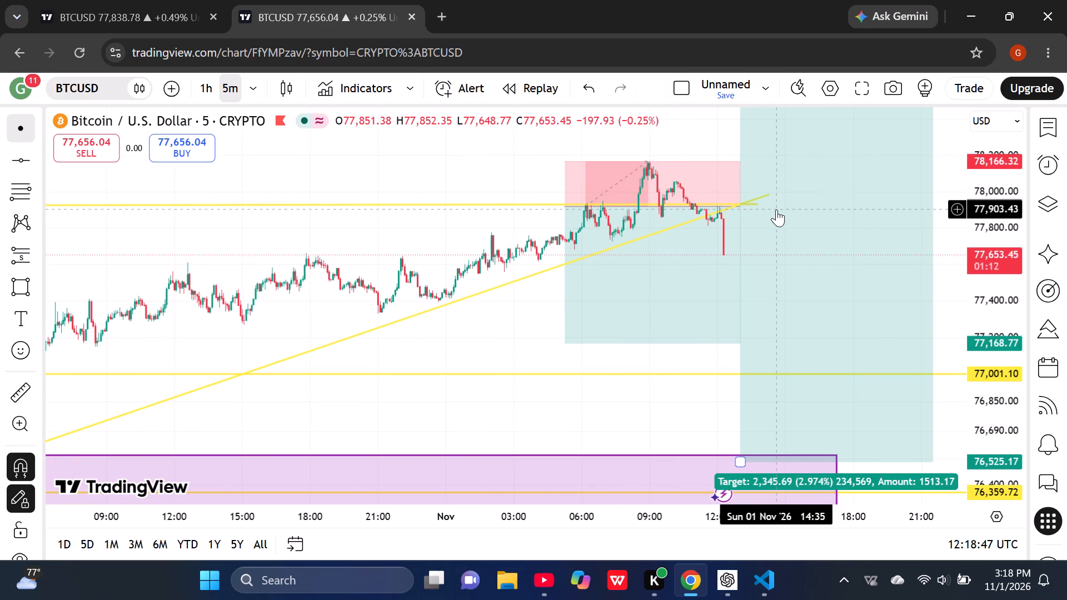
scroll(776, 209, "up", 1)
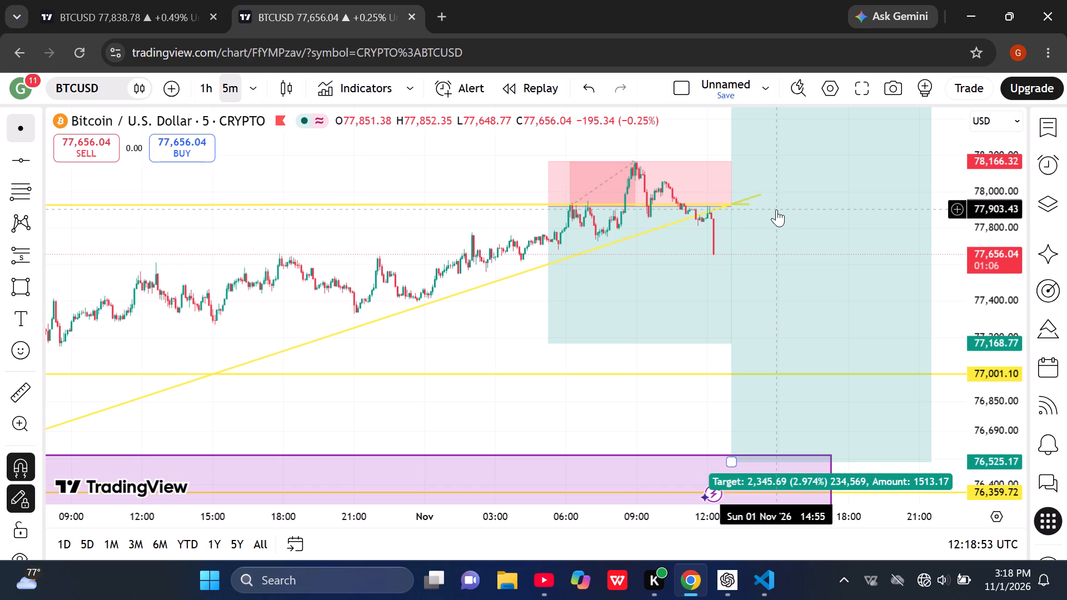
scroll(776, 209, "up", 1)
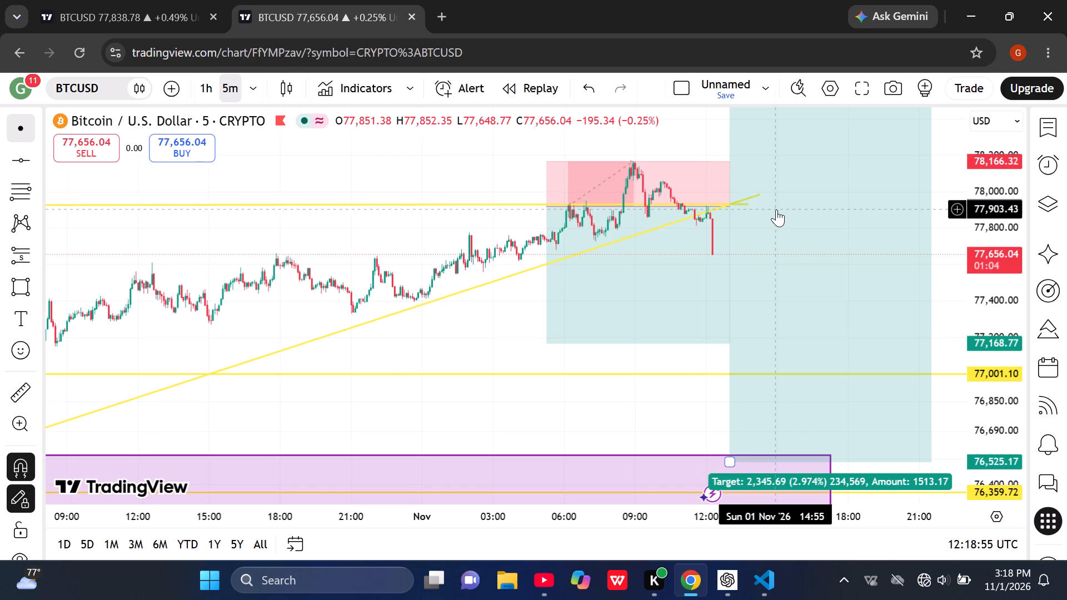
scroll(776, 209, "up", 1)
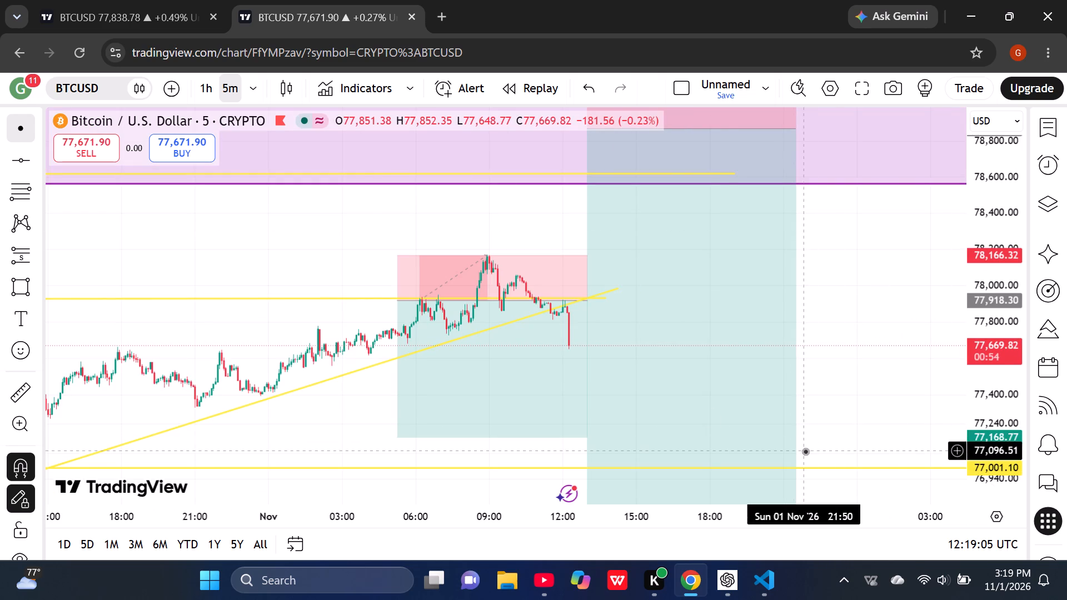
scroll(687, 380, "right", 1)
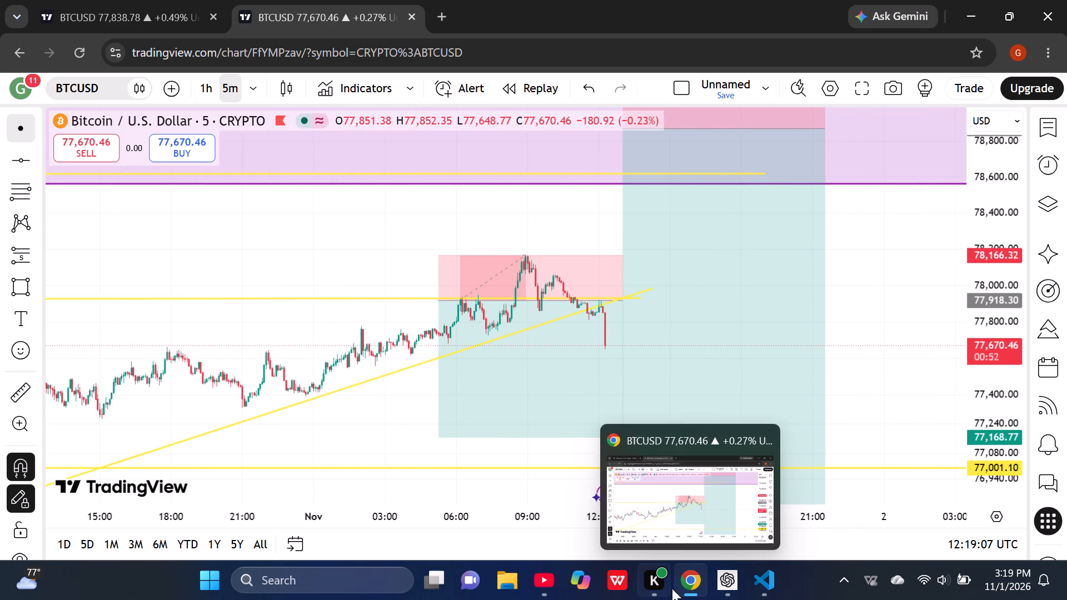
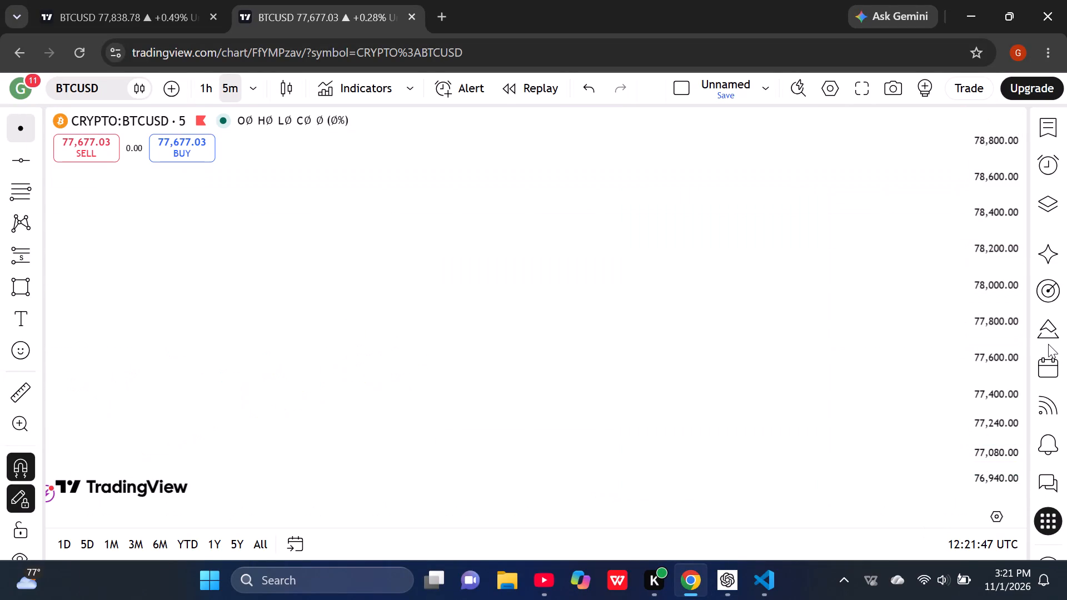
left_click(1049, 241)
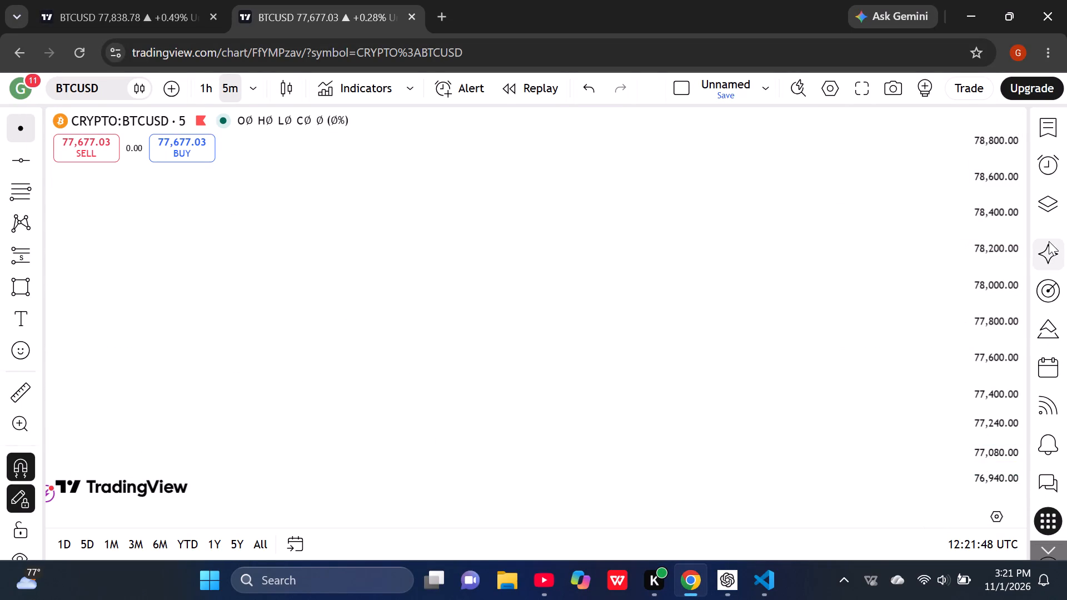